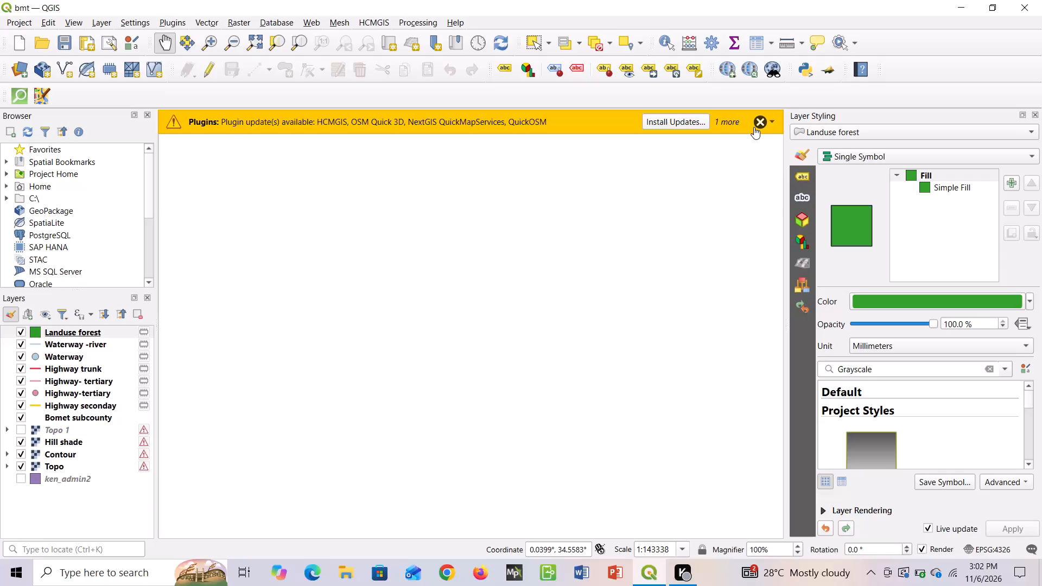
Dismiss the plugin update notifications above the map.
{"action": "left_click", "coordinate": [757, 119]}
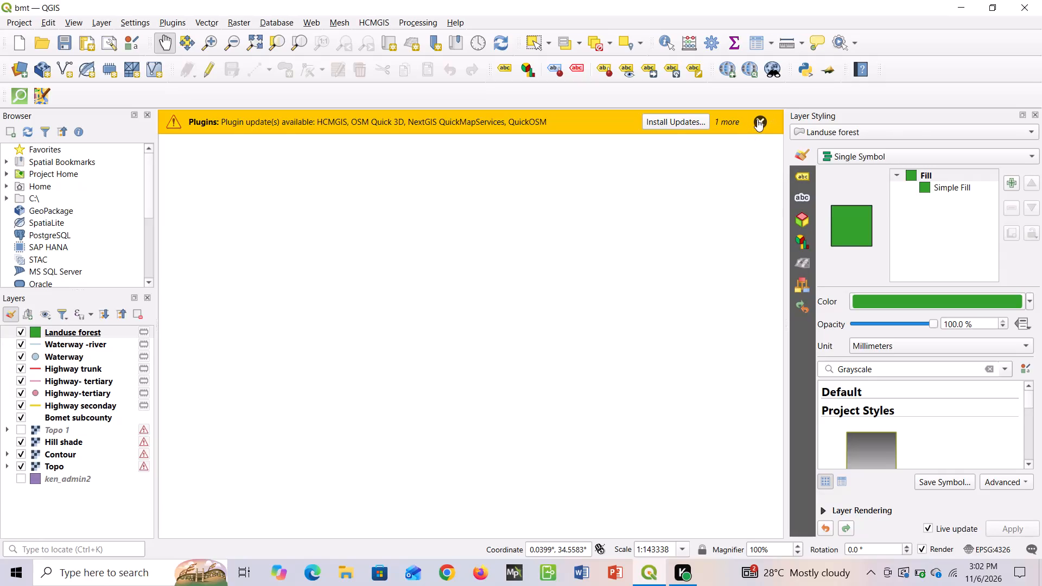
{"action": "left_click", "coordinate": [757, 119]}
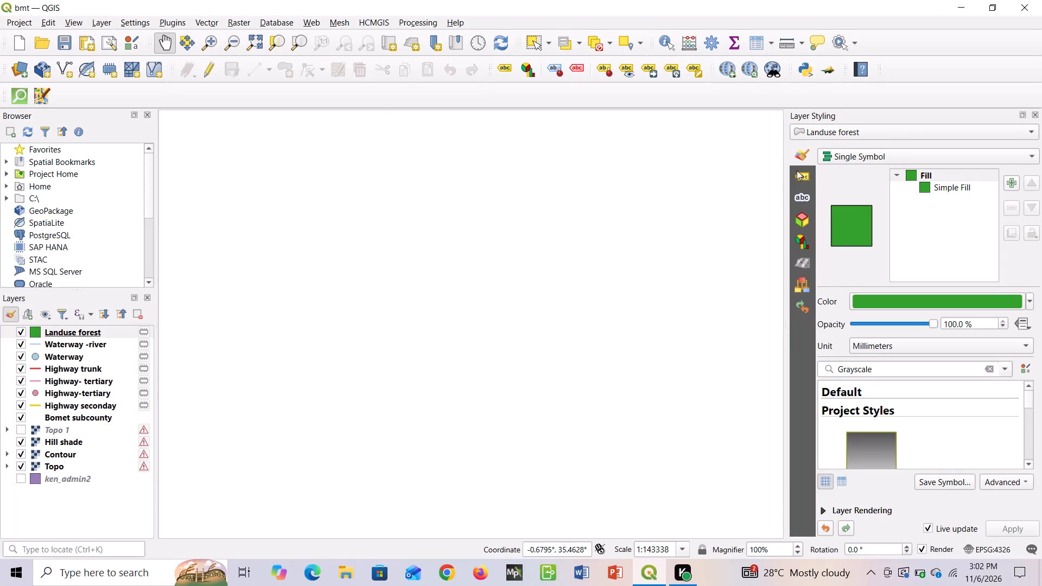
Start a new empty project in place of the bmt project.
{"action": "left_click", "coordinate": [102, 334]}
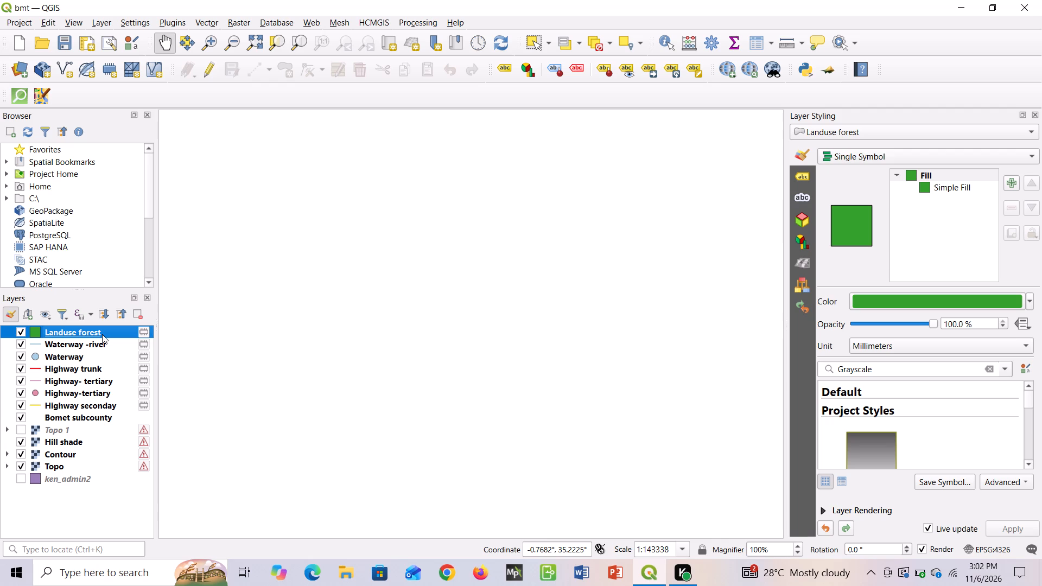
{"action": "left_click", "coordinate": [23, 26]}
{"action": "left_click", "coordinate": [26, 34]}
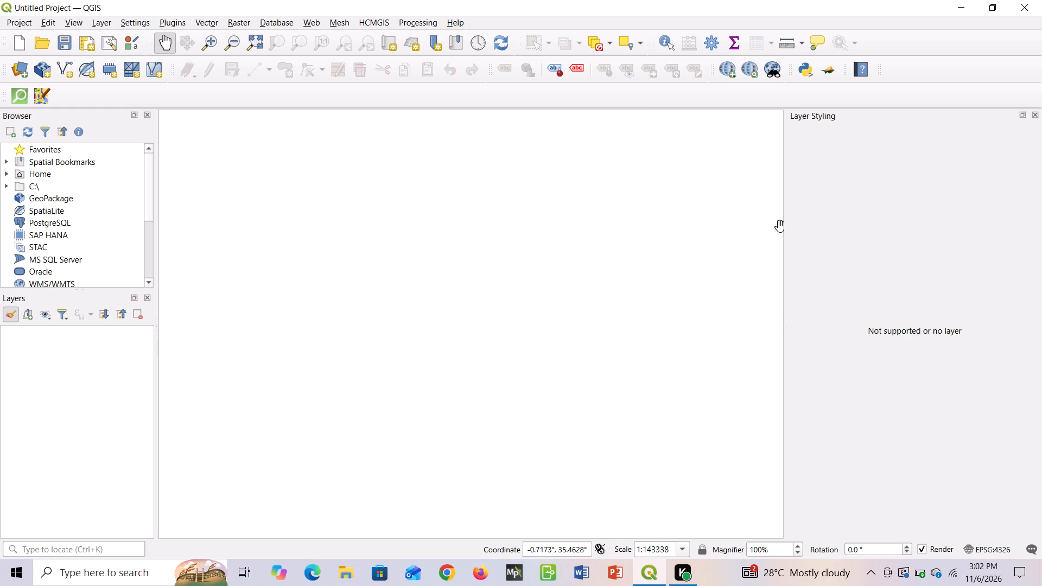
Widen the map canvas slightly by narrowing the Layer Styling area.
{"action": "left_click_drag", "start_coordinate": [780, 226], "coordinate": [799, 227]}
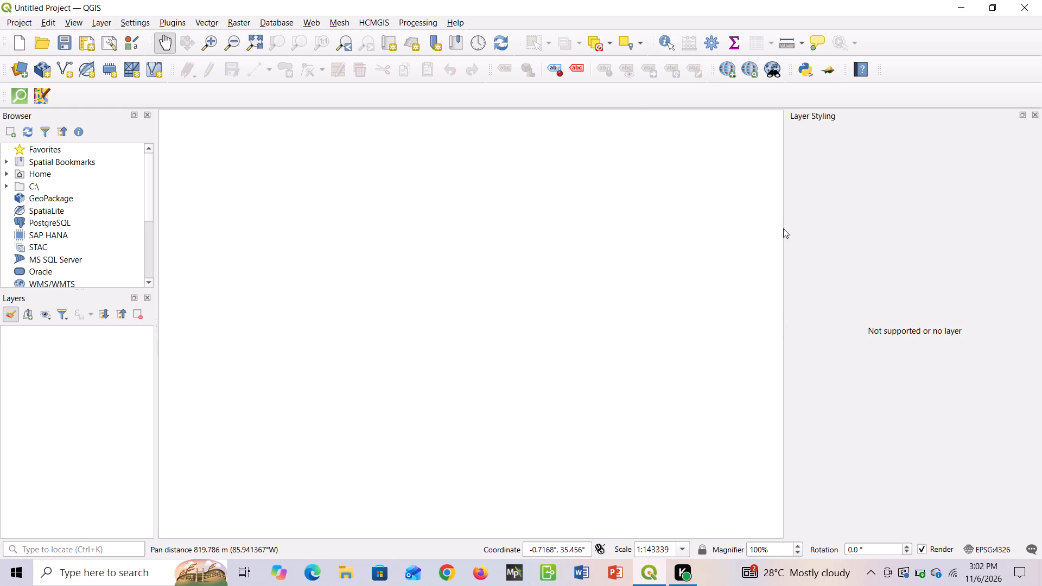
{"action": "left_click_drag", "start_coordinate": [783, 227], "coordinate": [799, 227]}
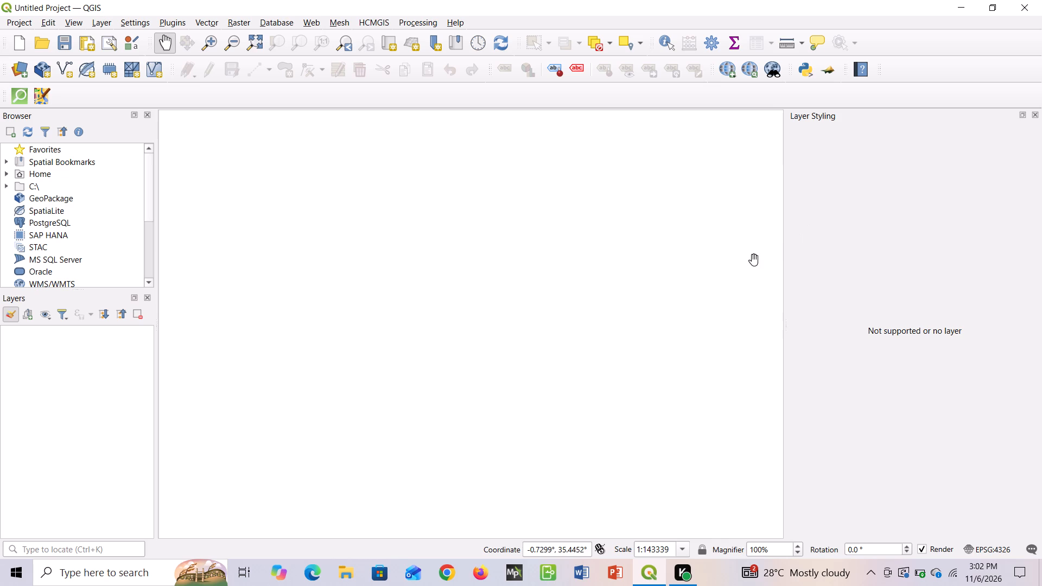
{"action": "left_click_drag", "start_coordinate": [784, 258], "coordinate": [811, 256]}
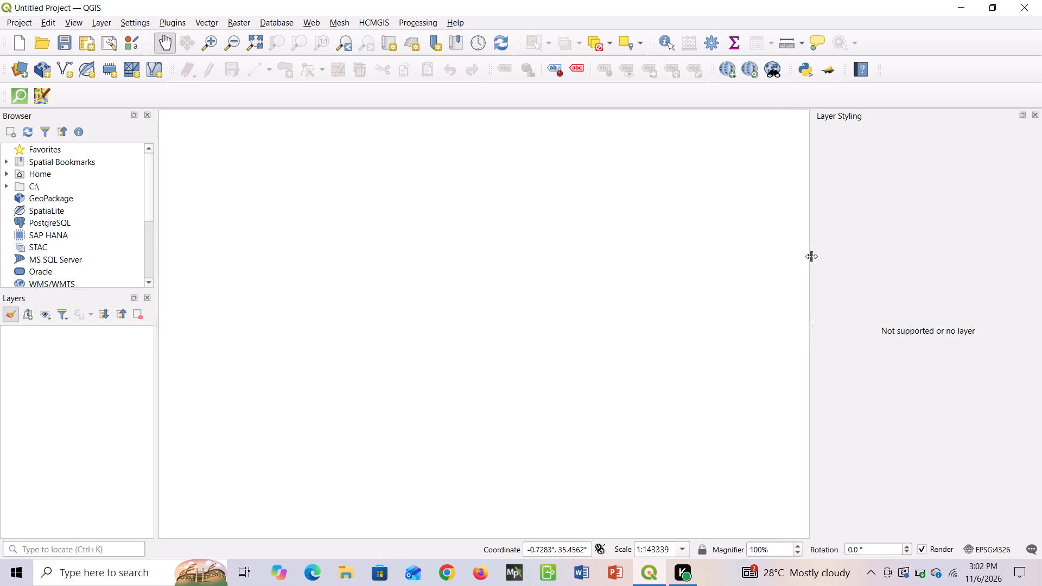
{"action": "left_click_drag", "start_coordinate": [811, 256], "coordinate": [812, 256]}
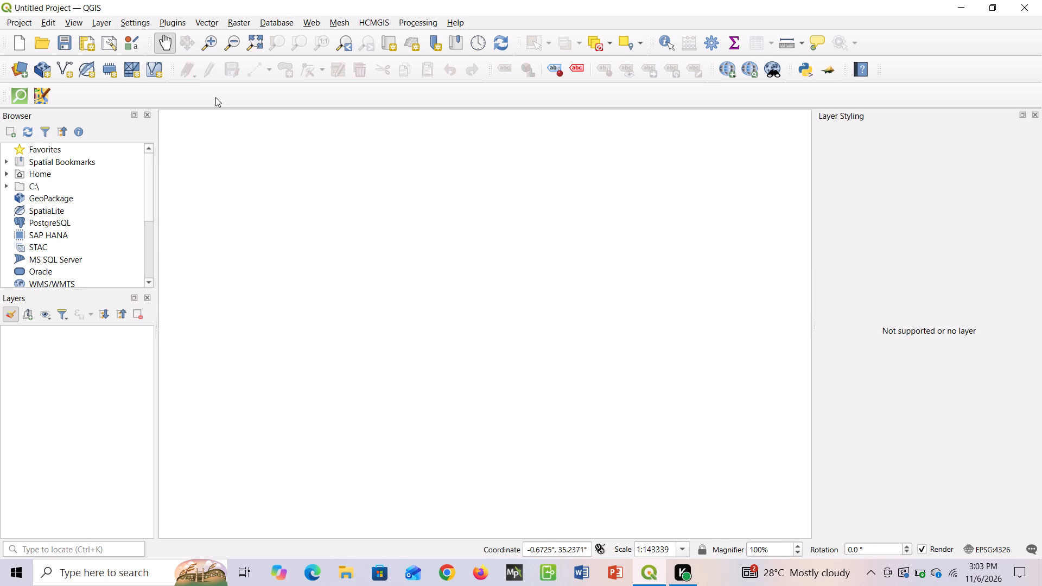
Add ken_admin1.shx from the hotosm_ken_admin_osm_shp folder inside kenya shp files as a vector layer.
{"action": "left_click", "coordinate": [99, 15]}
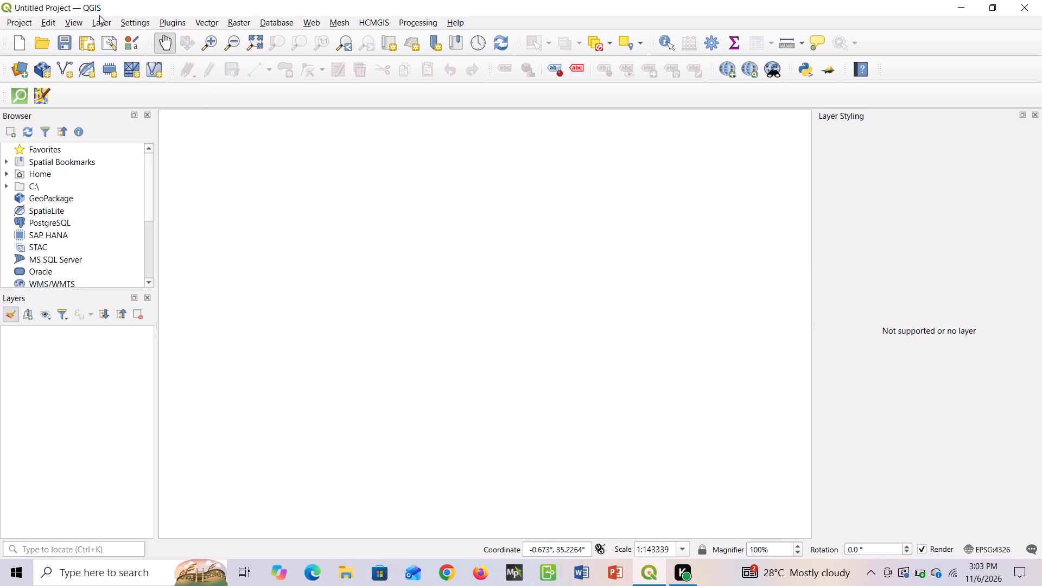
{"action": "left_click", "coordinate": [100, 20]}
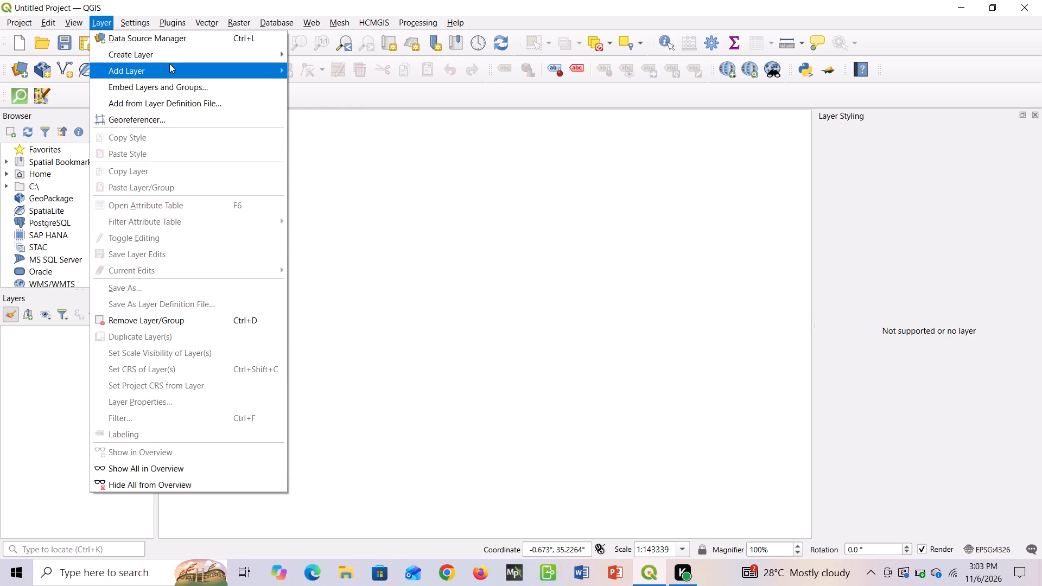
{"action": "left_click", "coordinate": [309, 69]}
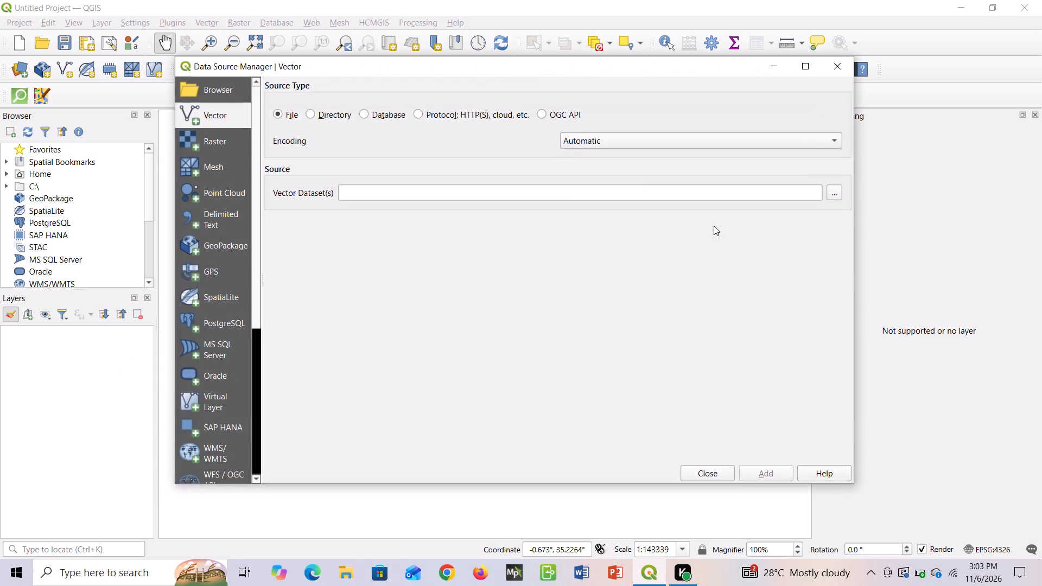
{"action": "left_click", "coordinate": [834, 193]}
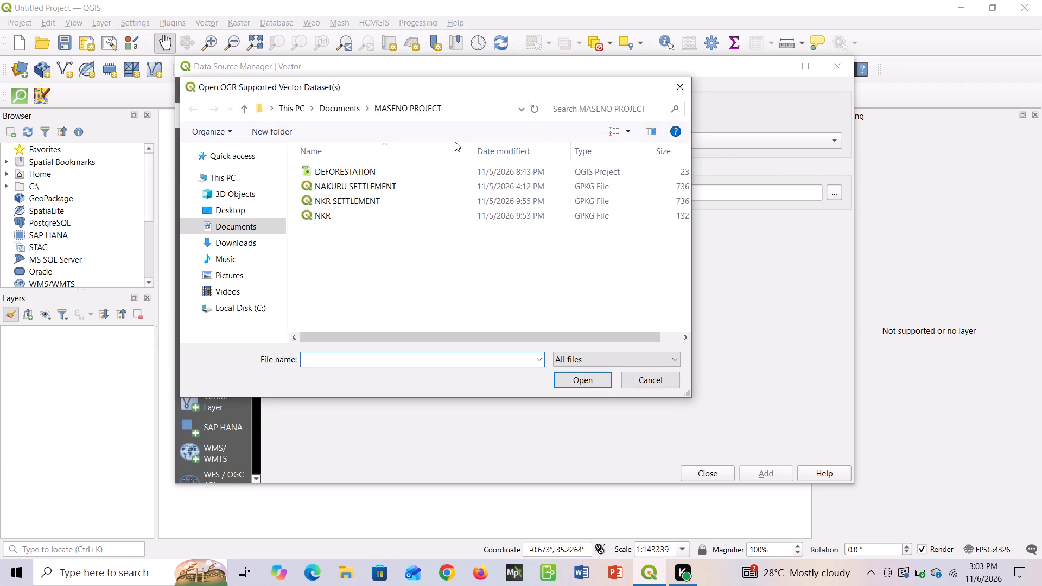
{"action": "left_click", "coordinate": [241, 113]}
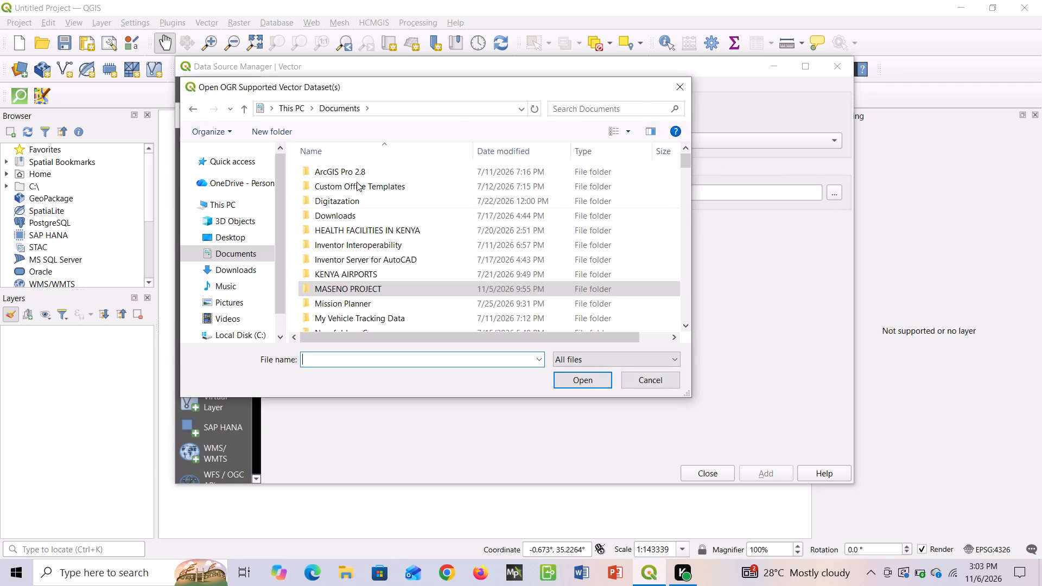
{"action": "scroll", "coordinate": [357, 182], "scroll_direction": "down", "scroll_amount": 2}
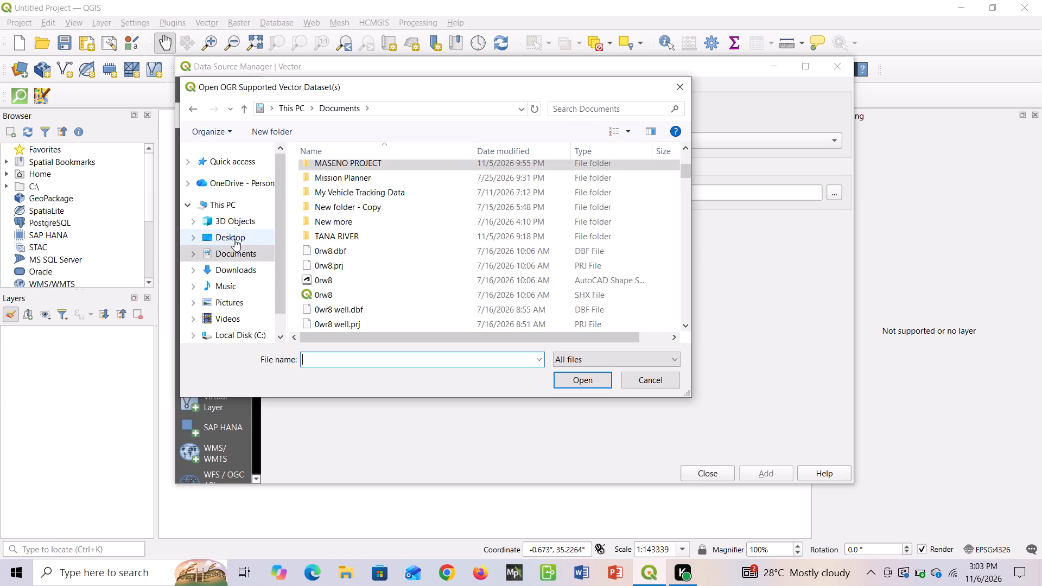
{"action": "left_click", "coordinate": [234, 239]}
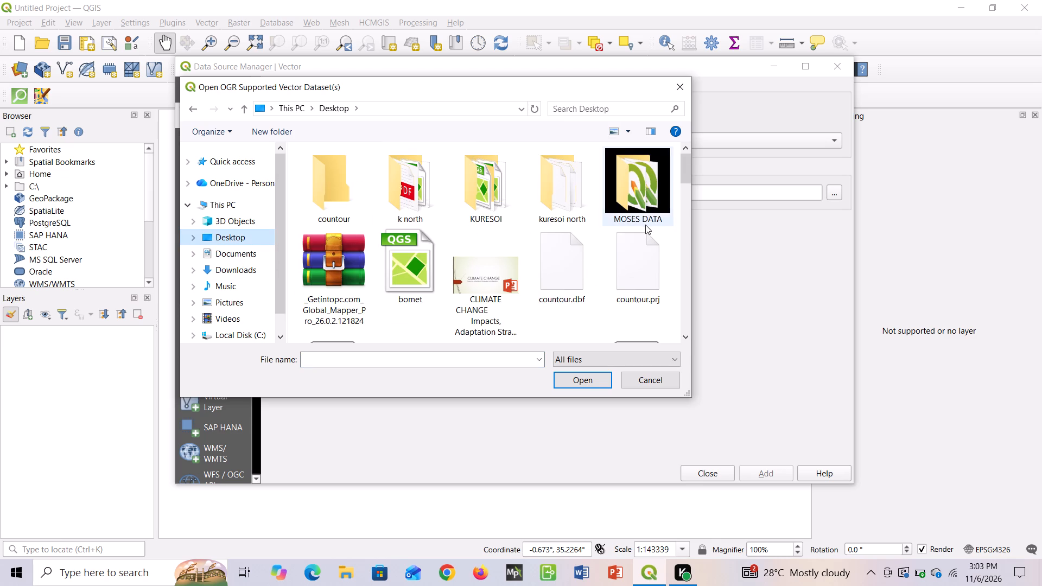
{"action": "double_click", "coordinate": [641, 193]}
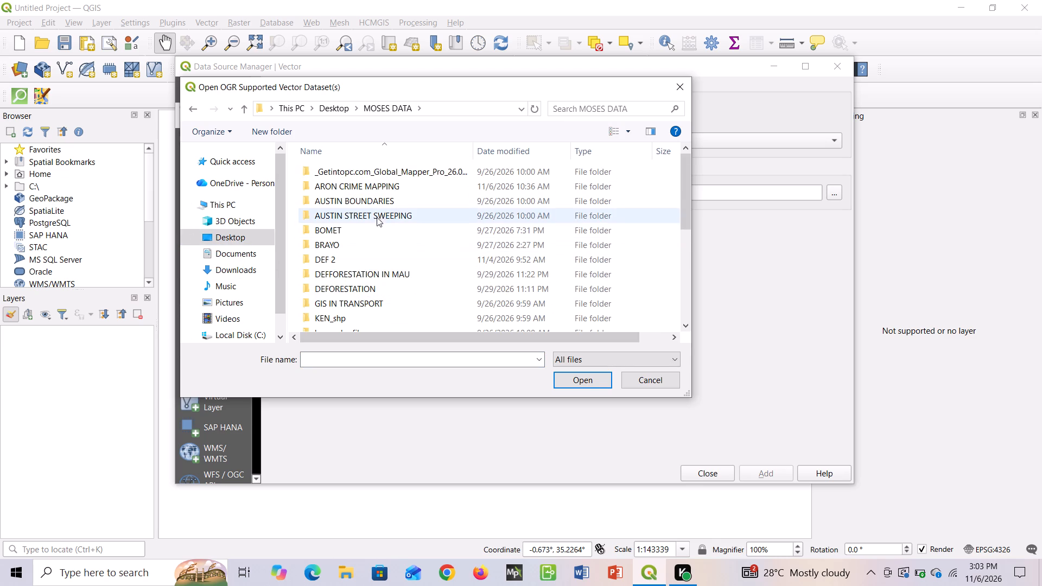
{"action": "scroll", "coordinate": [366, 175], "scroll_direction": "down", "scroll_amount": 2}
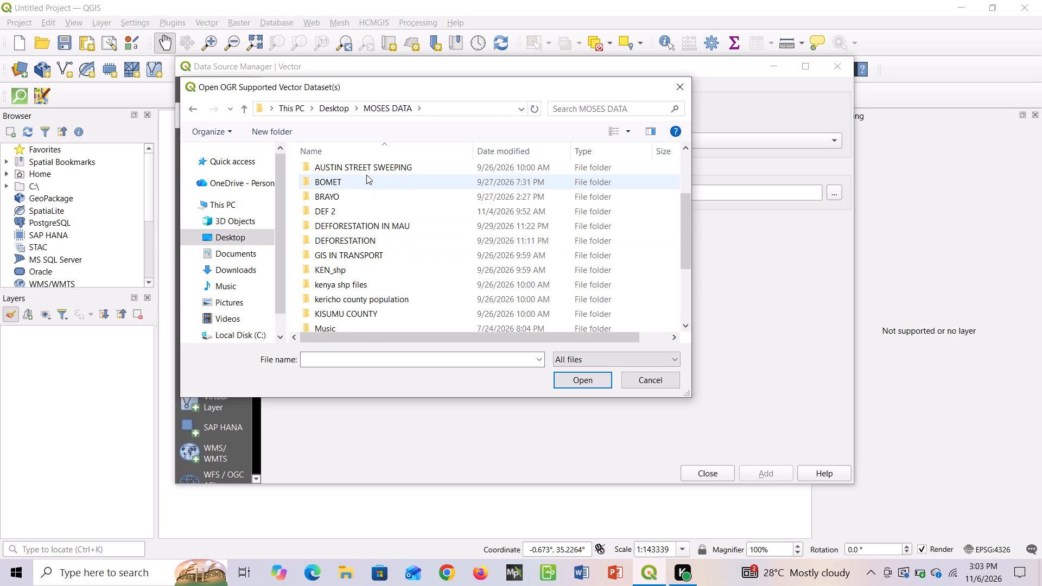
{"action": "double_click", "coordinate": [361, 284]}
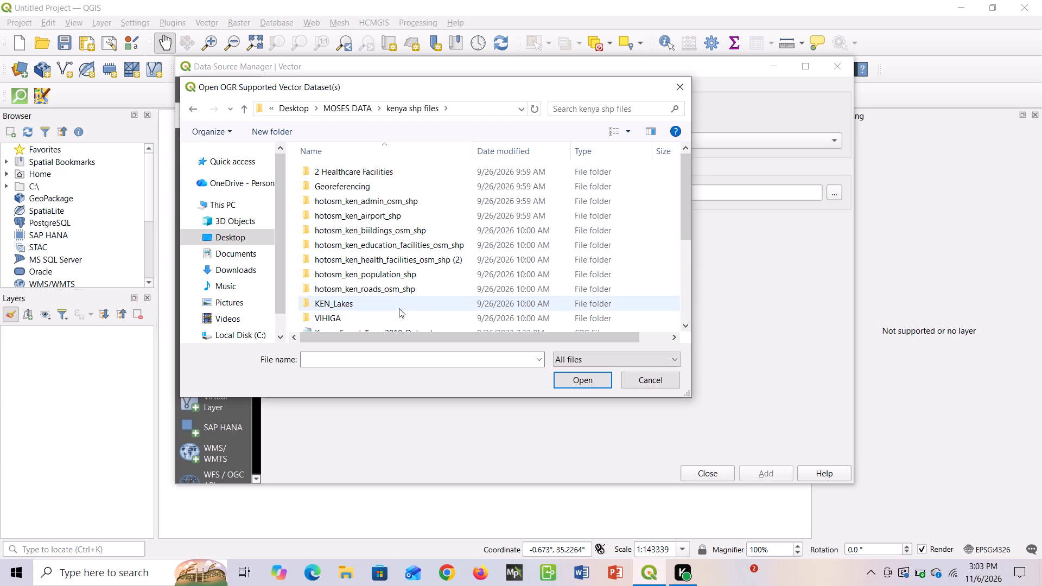
{"action": "double_click", "coordinate": [374, 202]}
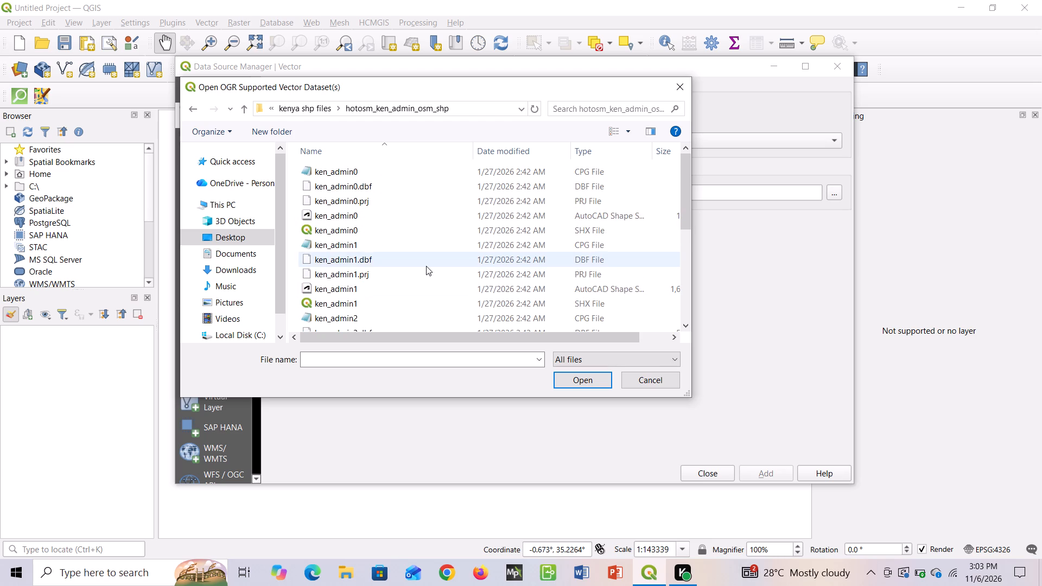
{"action": "scroll", "coordinate": [426, 266], "scroll_direction": "down", "scroll_amount": 1}
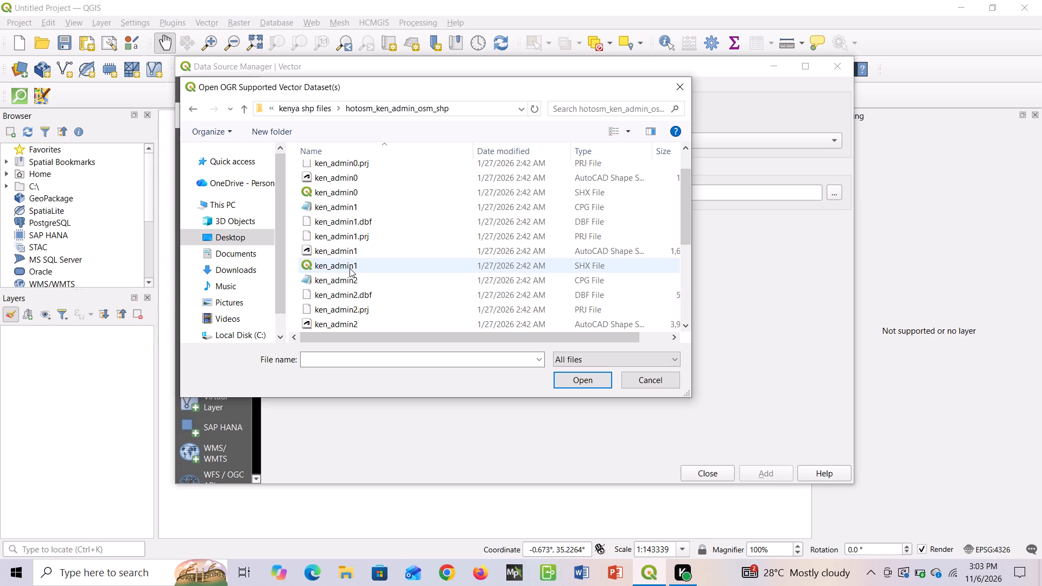
{"action": "double_click", "coordinate": [350, 267]}
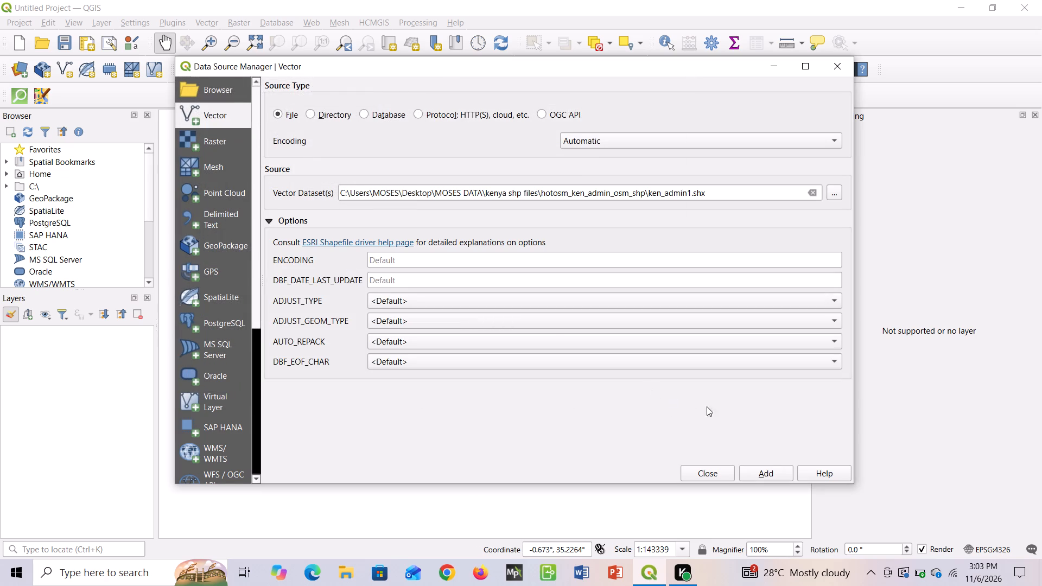
{"action": "left_click", "coordinate": [769, 470]}
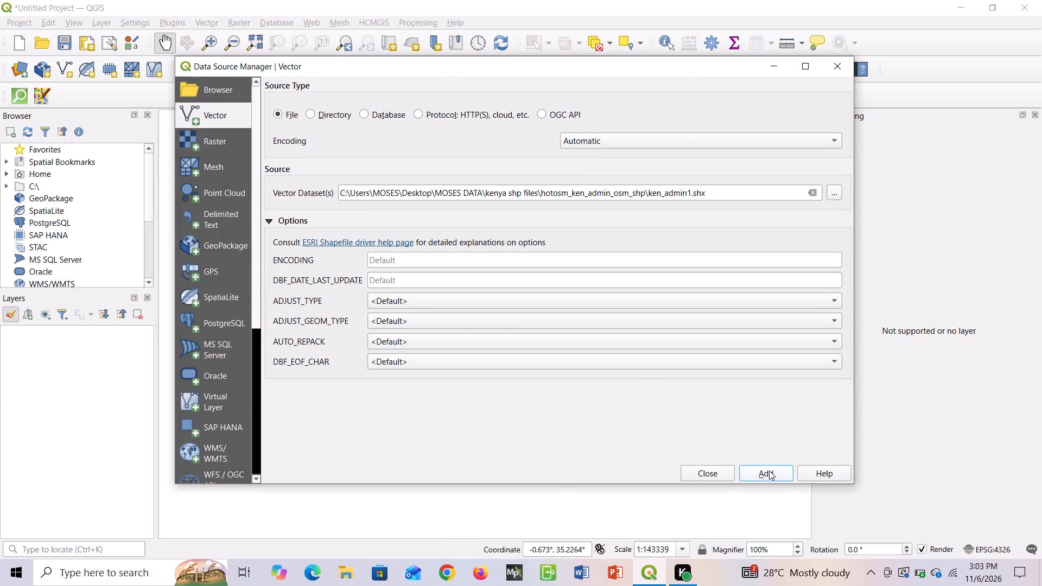
{"action": "left_click", "coordinate": [718, 473]}
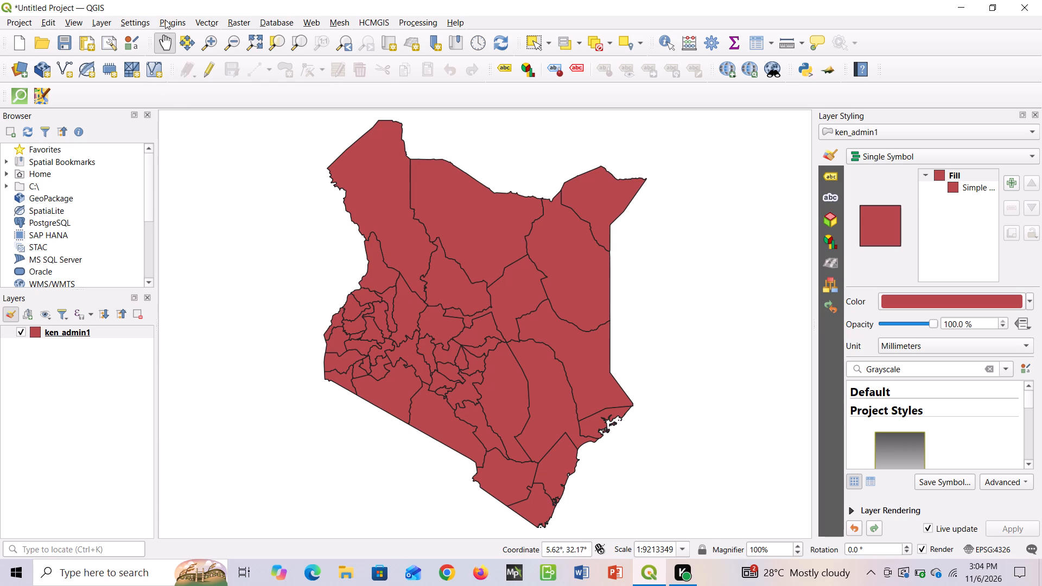
Select the Nakuru record in the attribute table of ken_admin1 and return to the map.
{"action": "right_click", "coordinate": [55, 330]}
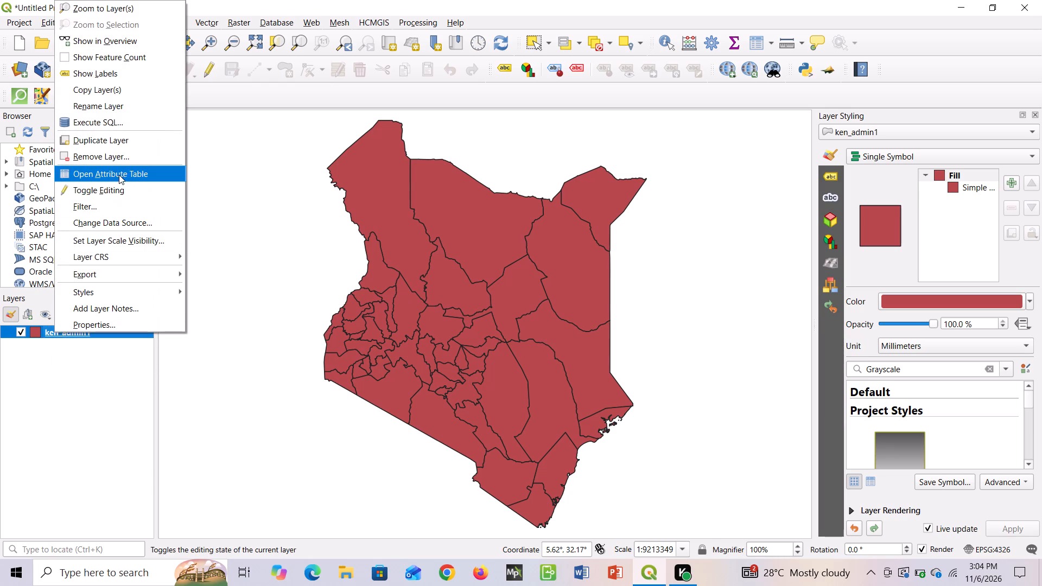
{"action": "left_click", "coordinate": [119, 172]}
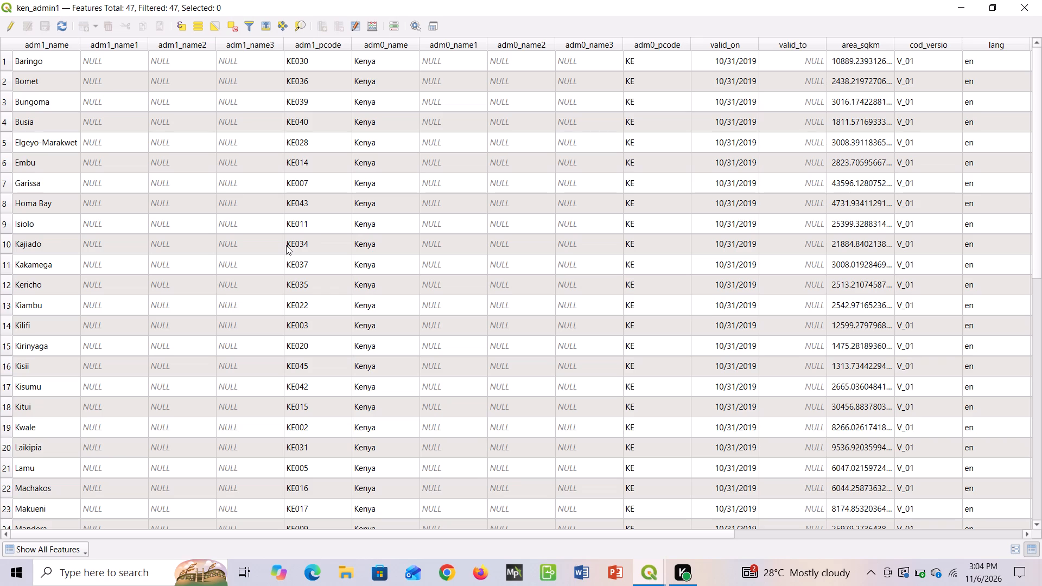
{"action": "scroll", "coordinate": [186, 296], "scroll_direction": "down", "scroll_amount": 2}
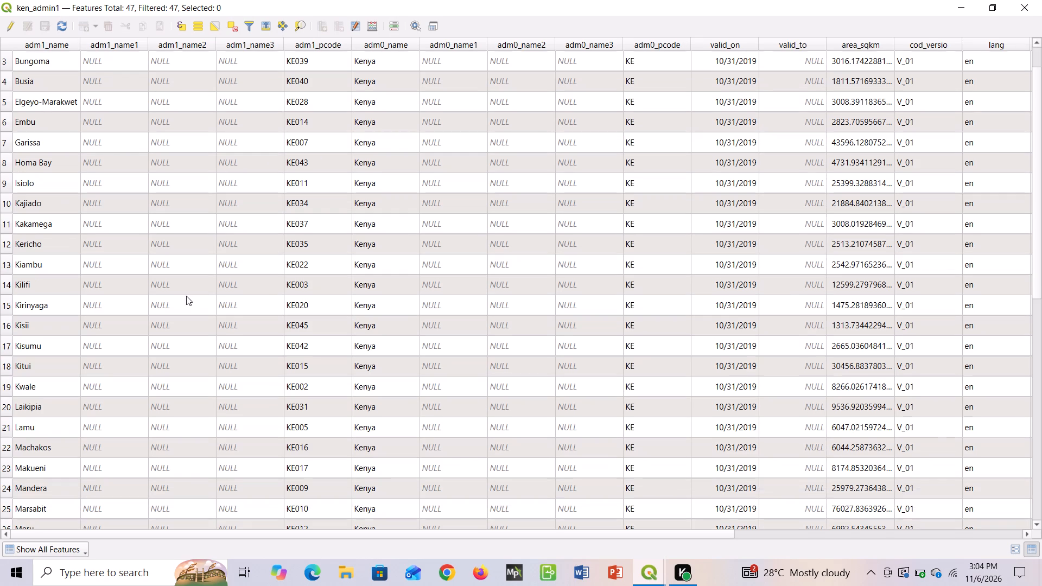
{"action": "scroll", "coordinate": [213, 206], "scroll_direction": "down", "scroll_amount": 2}
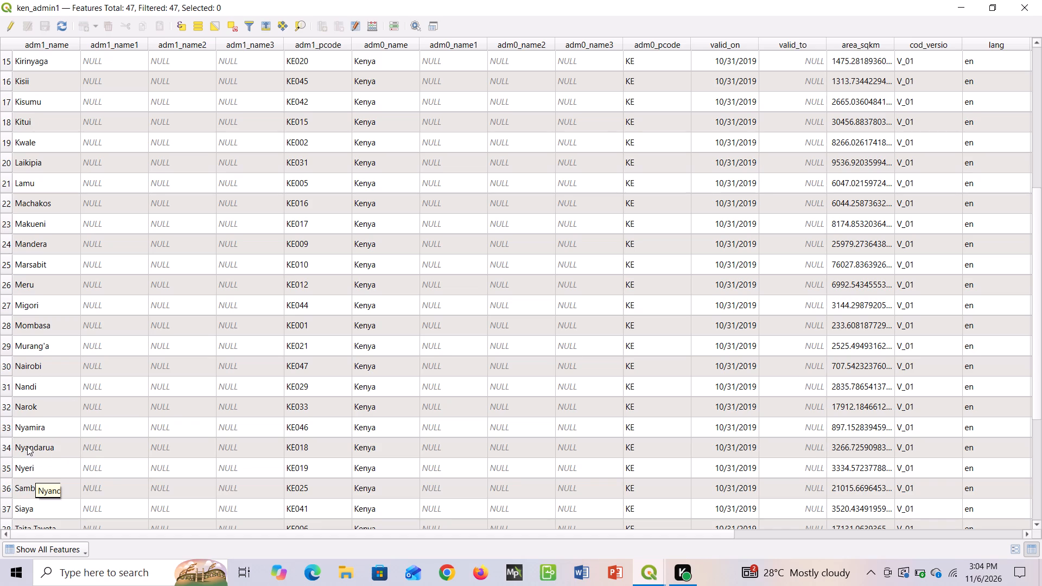
{"action": "scroll", "coordinate": [42, 372], "scroll_direction": "down", "scroll_amount": 9}
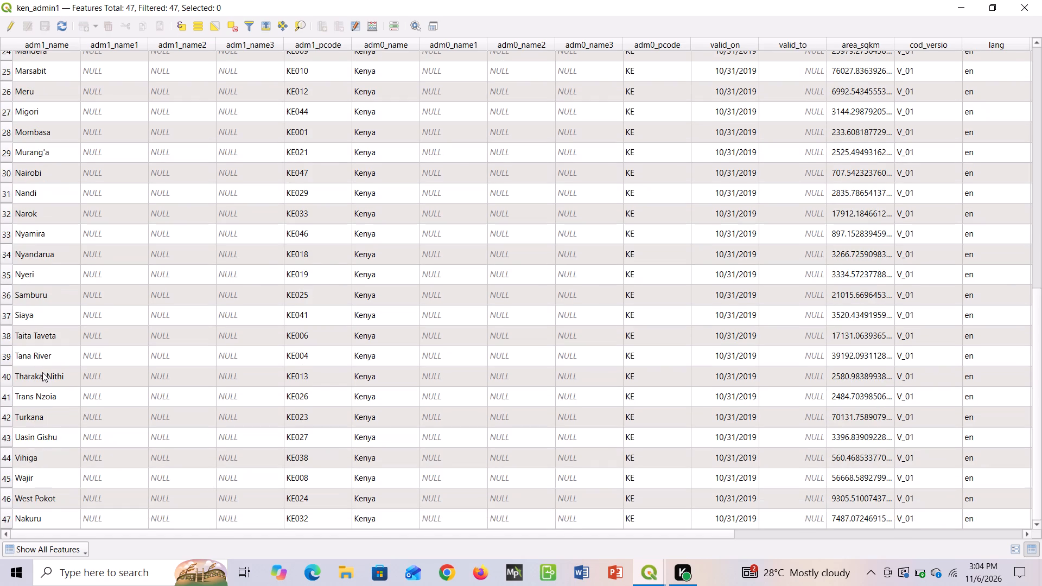
{"action": "left_click", "coordinate": [5, 517]}
{"action": "left_click", "coordinate": [967, 4]}
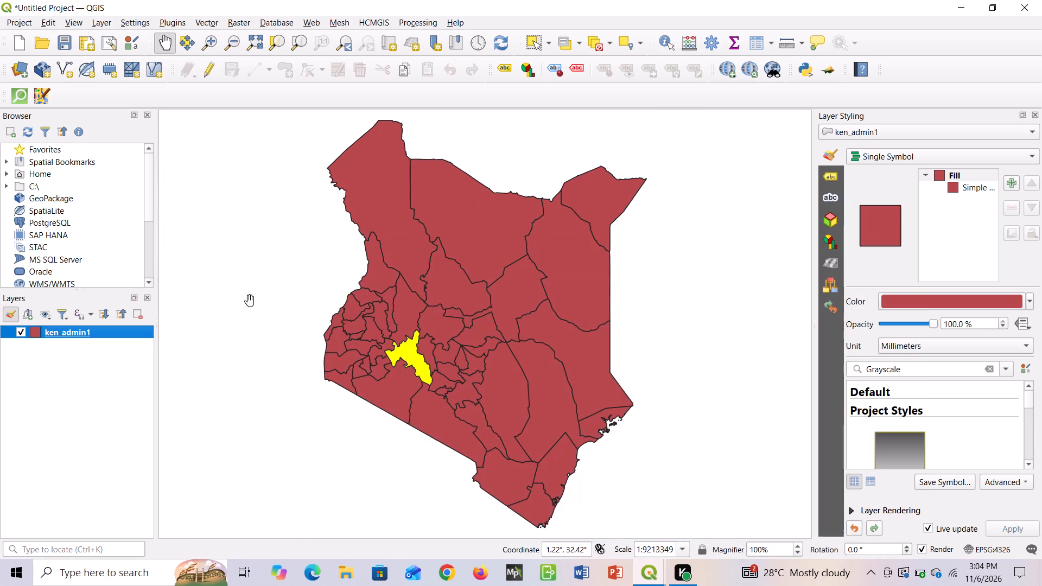
Start exporting the selected Nakuru feature of ken_admin1 as a GeoPackage and create an output folder named ALPHA in Documents.
{"action": "right_click", "coordinate": [97, 334]}
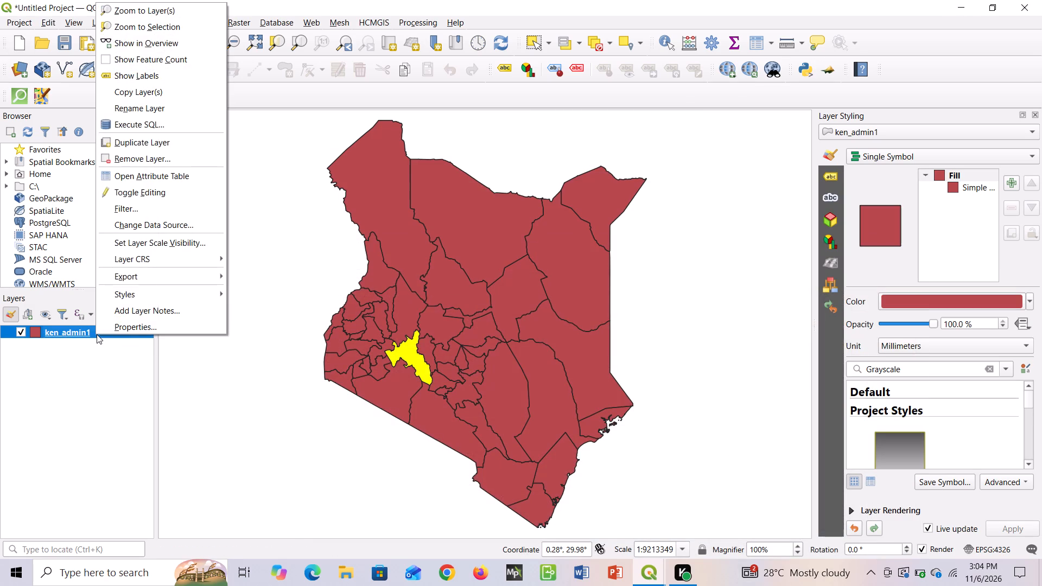
{"action": "left_click", "coordinate": [257, 290]}
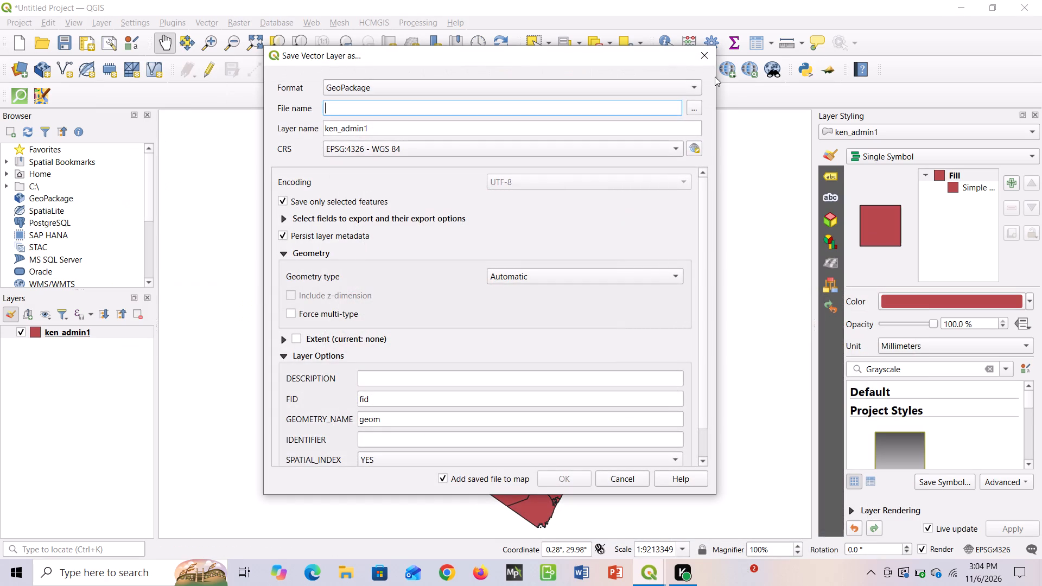
{"action": "left_click", "coordinate": [701, 110]}
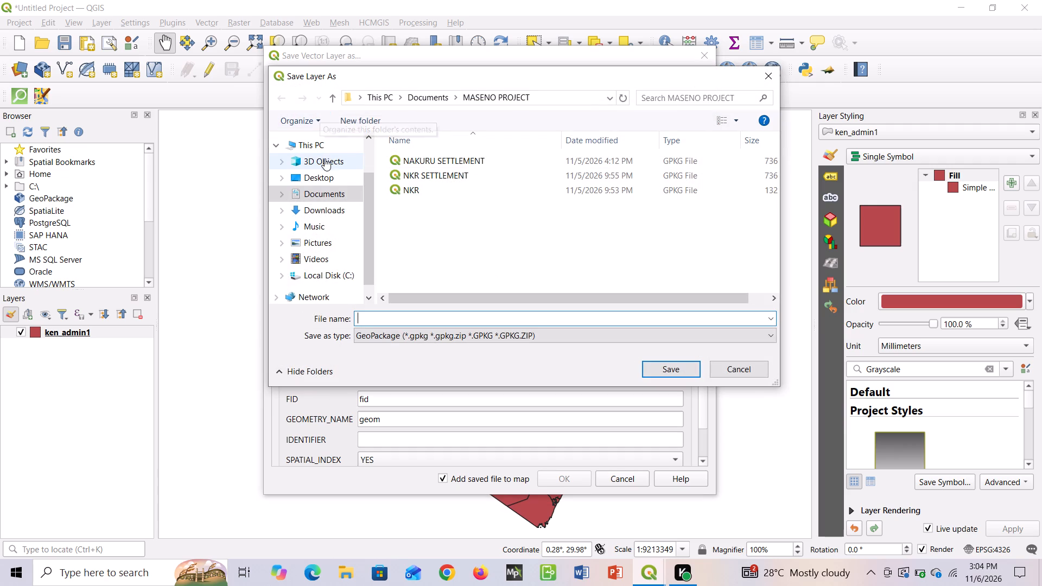
{"action": "left_click", "coordinate": [333, 98]}
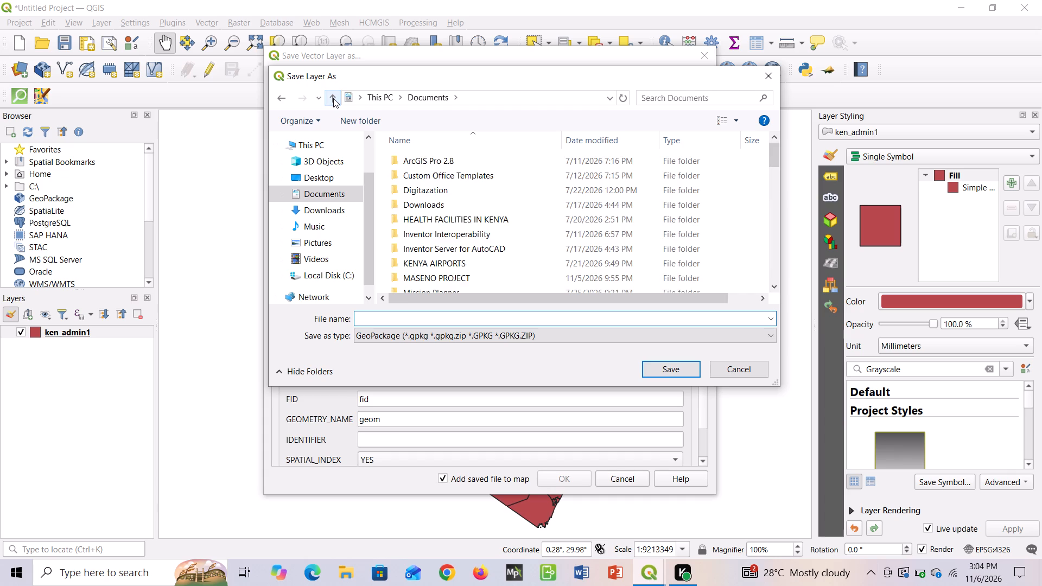
{"action": "scroll", "coordinate": [503, 193], "scroll_direction": "down", "scroll_amount": 3}
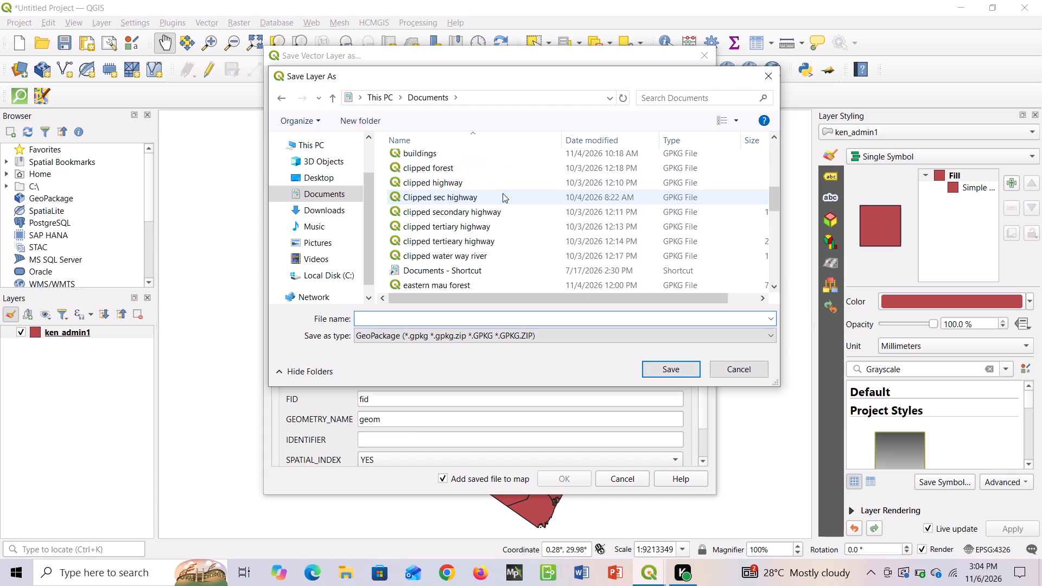
{"action": "scroll", "coordinate": [503, 193], "scroll_direction": "down", "scroll_amount": 6}
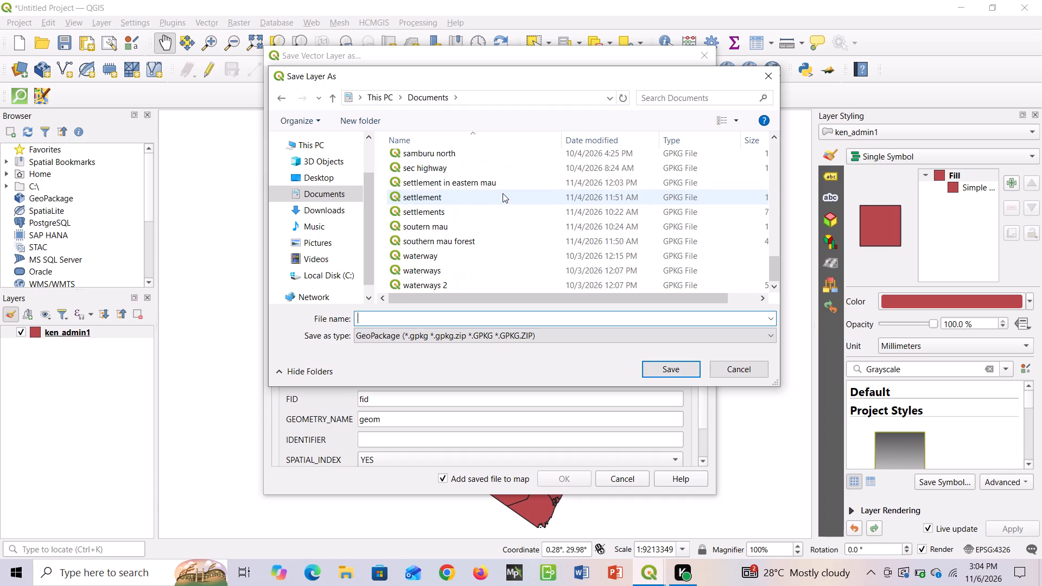
{"action": "scroll", "coordinate": [503, 193], "scroll_direction": "down", "scroll_amount": 1}
{"action": "left_click", "coordinate": [335, 100]}
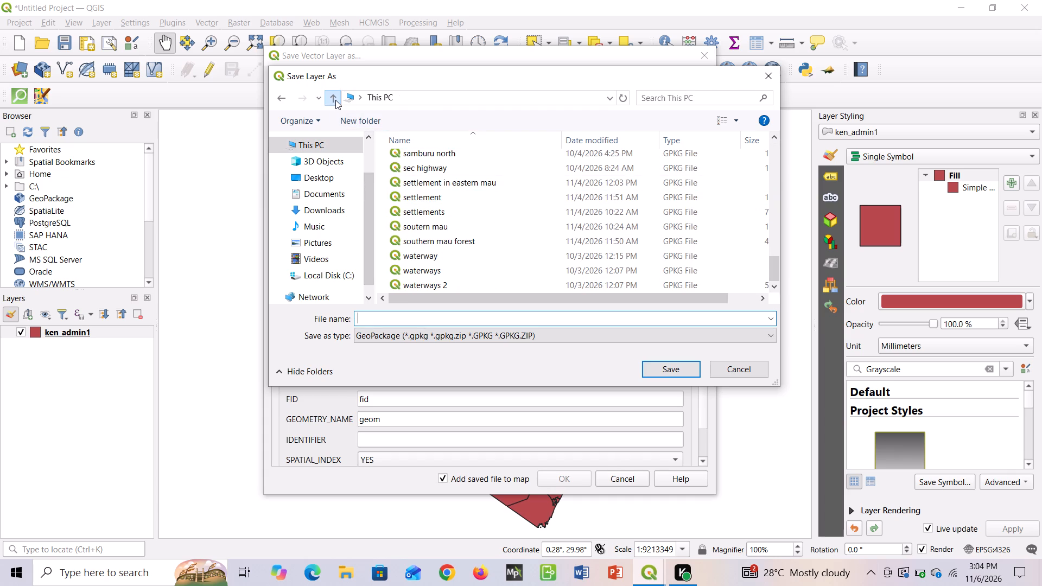
{"action": "left_click", "coordinate": [319, 192]}
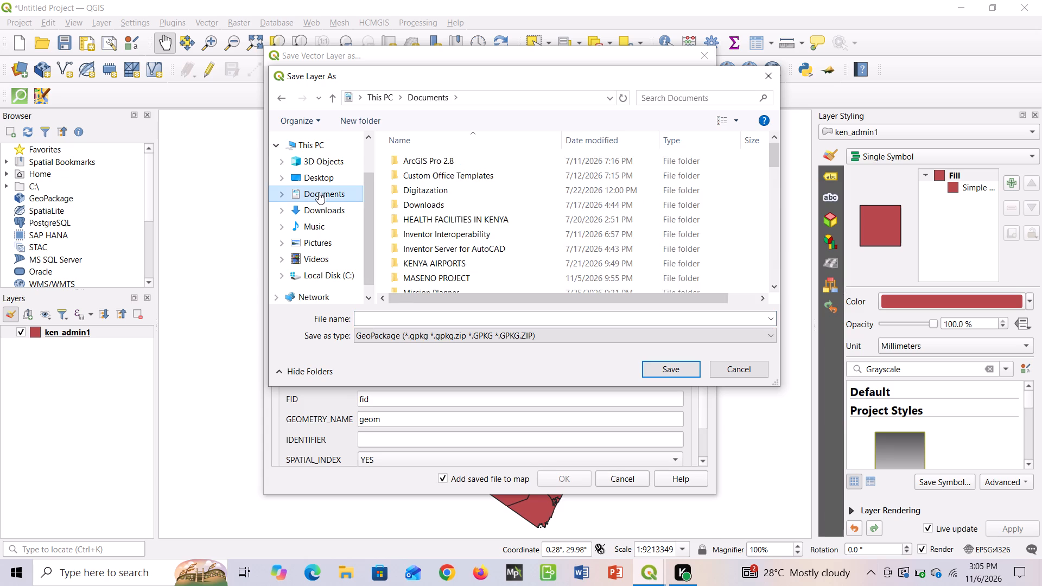
{"action": "left_click", "coordinate": [364, 117]}
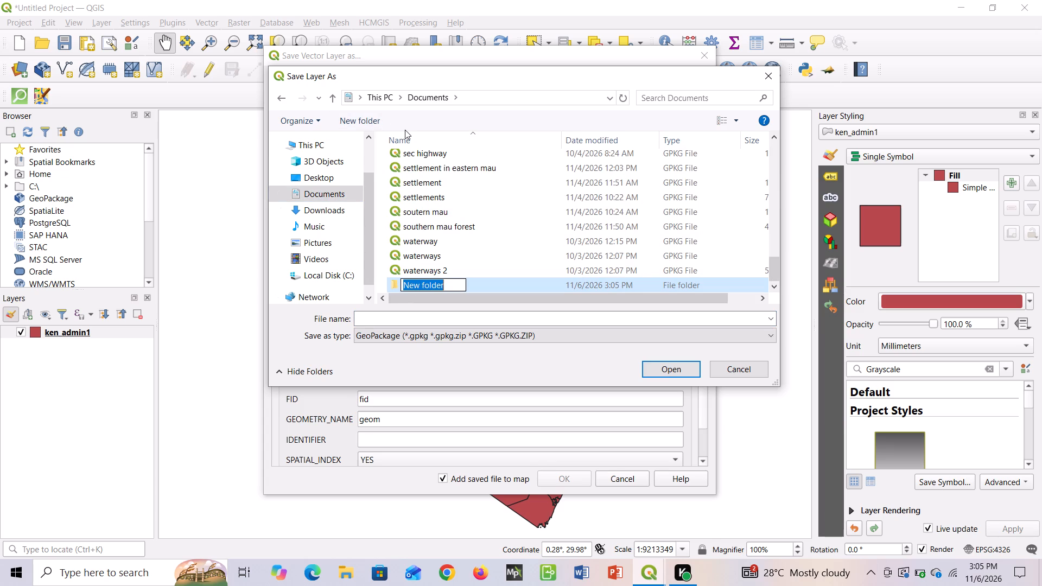
{"action": "key", "text": "BackSpace"}
{"action": "key", "text": "BackSpace"}
{"action": "key", "text": "BackSpace"}
{"action": "key", "text": "BackSpace"}
{"action": "key", "text": "BackSpace"}
{"action": "key", "text": "BackSpace"}
{"action": "key", "text": "BackSpace"}
{"action": "key", "text": "BackSpace"}
{"action": "key", "text": "BackSpace"}
{"action": "key", "text": "a"}
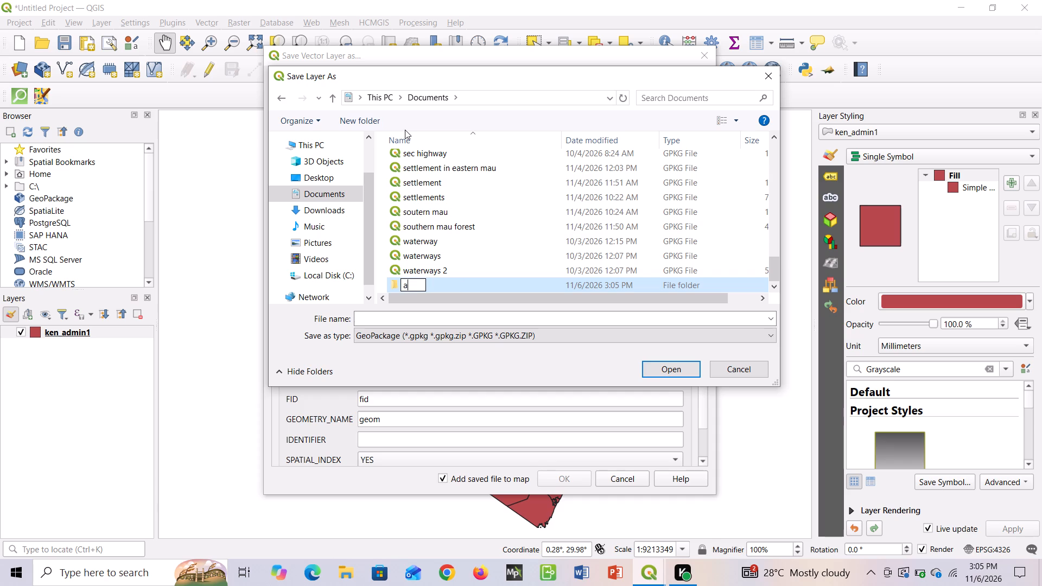
{"action": "key", "text": "BackSpace"}
{"action": "type", "text": "LPHA"}
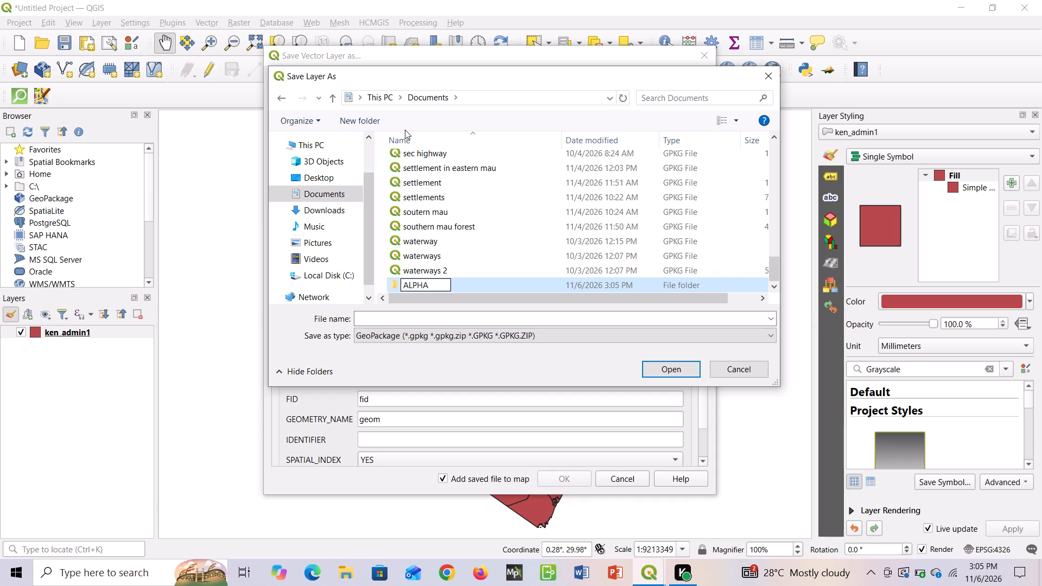
{"action": "left_click", "coordinate": [660, 366]}
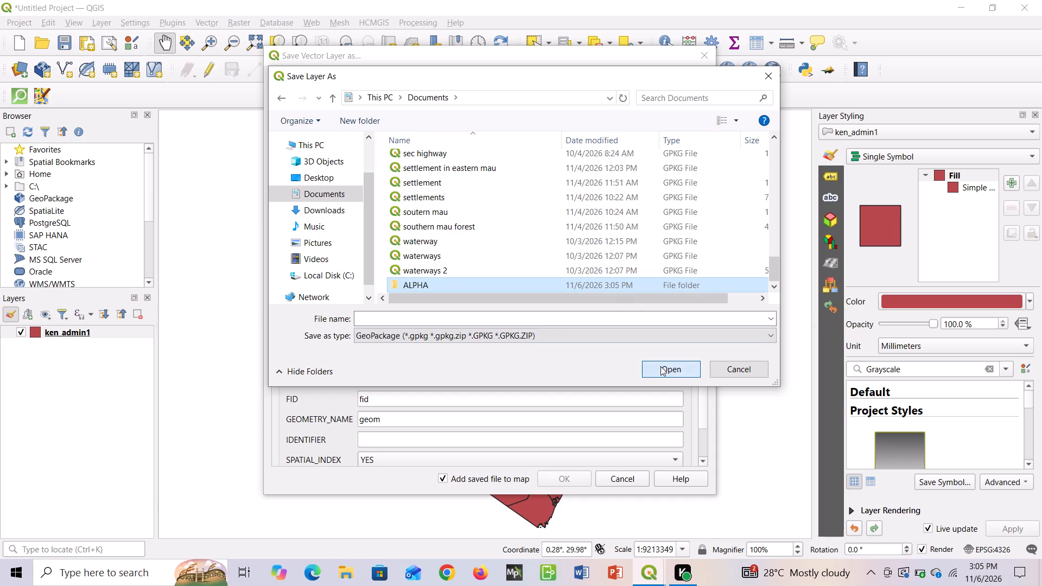
{"action": "left_click", "coordinate": [660, 366]}
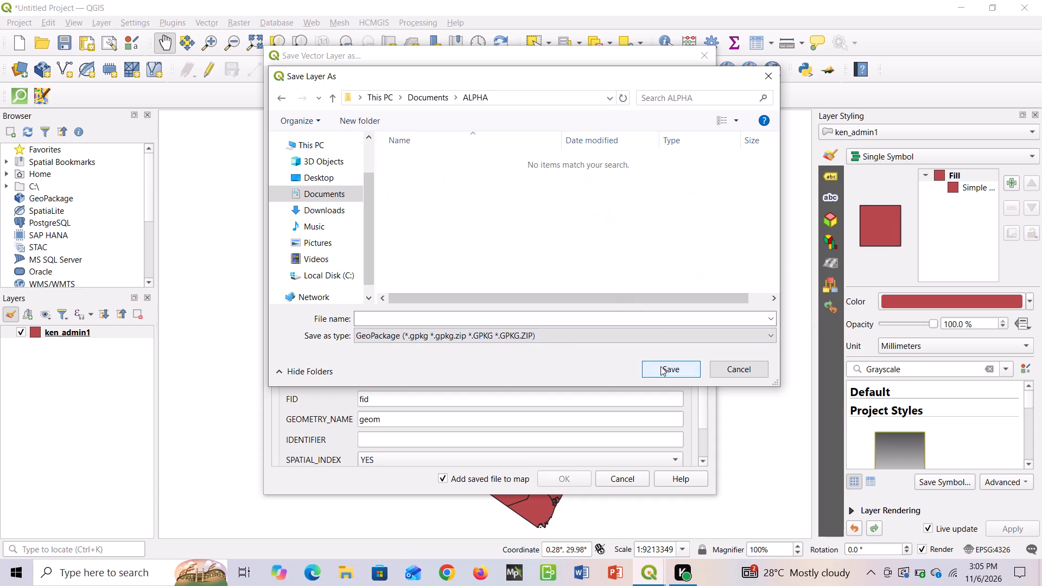
Name the output file NAKURU COUNTY in the ALPHA folder and export only the selected feature, adding it to the map.
{"action": "left_click", "coordinate": [528, 321]}
{"action": "type", "text": "NA"}
{"action": "type", "text": "KURU"}
{"action": "key", "text": "space"}
{"action": "type", "text": "COUNTY"}
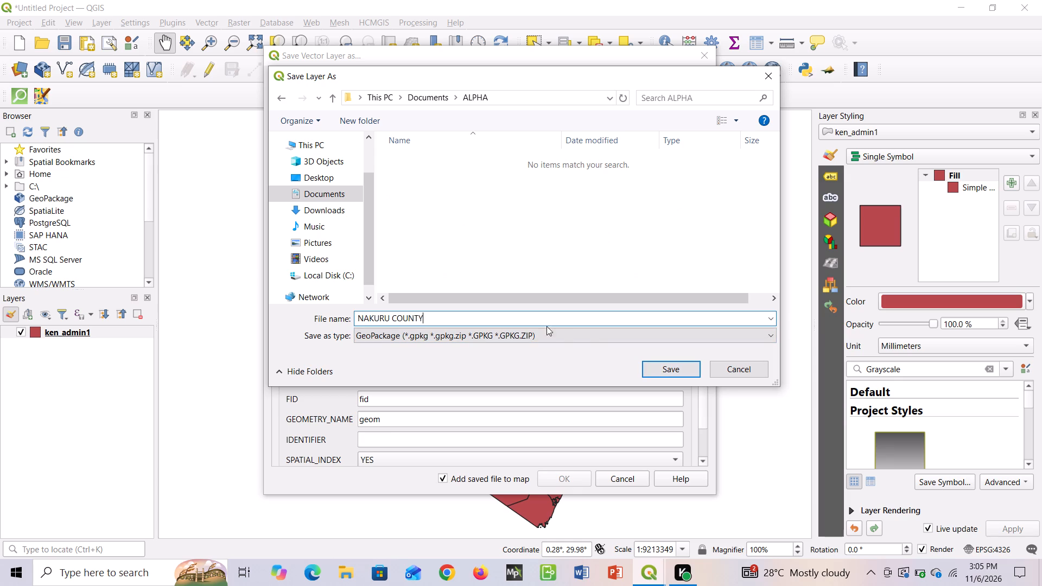
{"action": "left_click", "coordinate": [660, 370]}
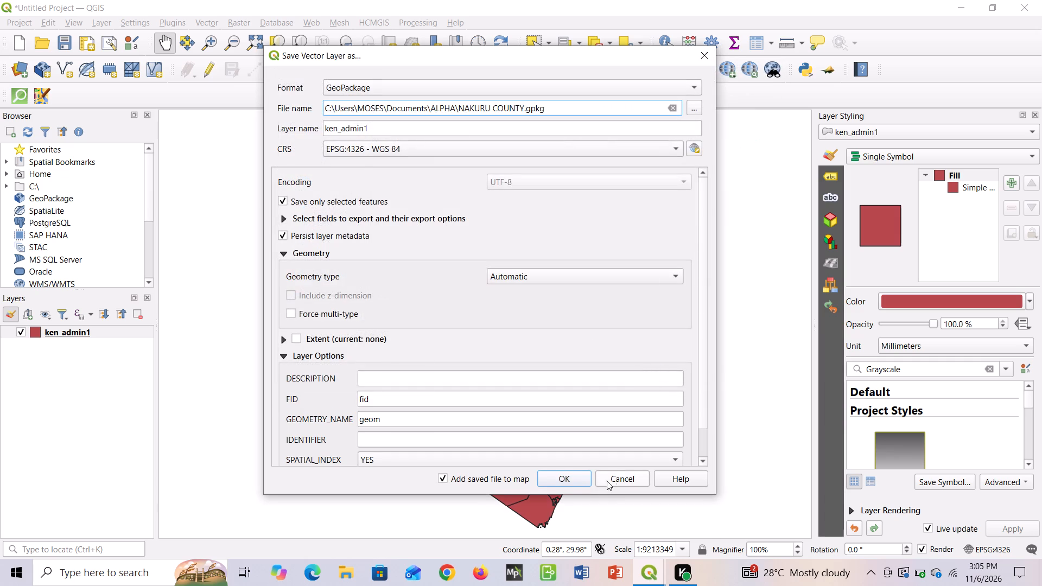
{"action": "left_click", "coordinate": [574, 479]}
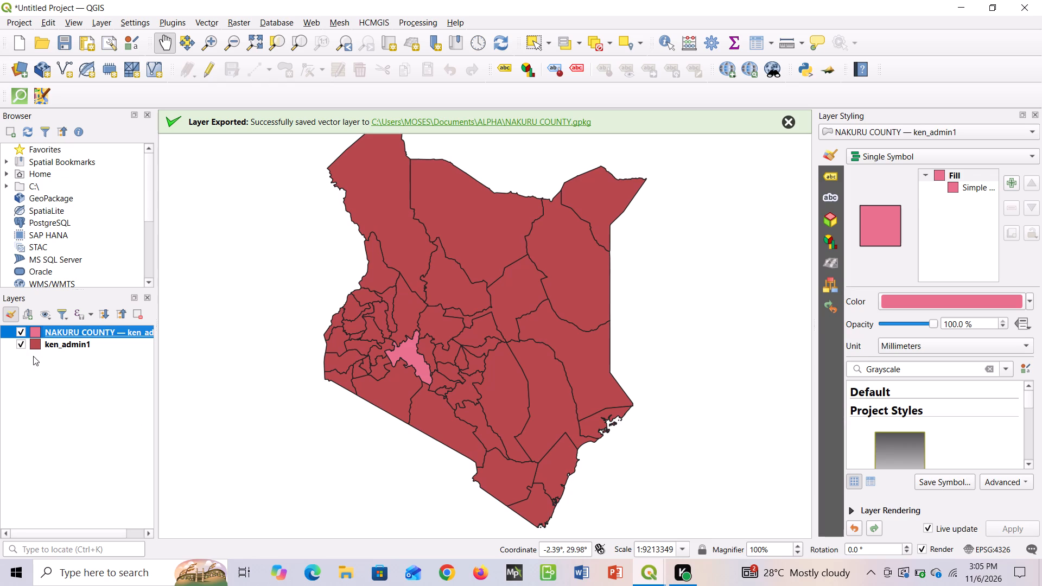
Hide the ken_admin1 layer so that only the NAKURU COUNTY layer fills the map.
{"action": "left_click", "coordinate": [21, 343]}
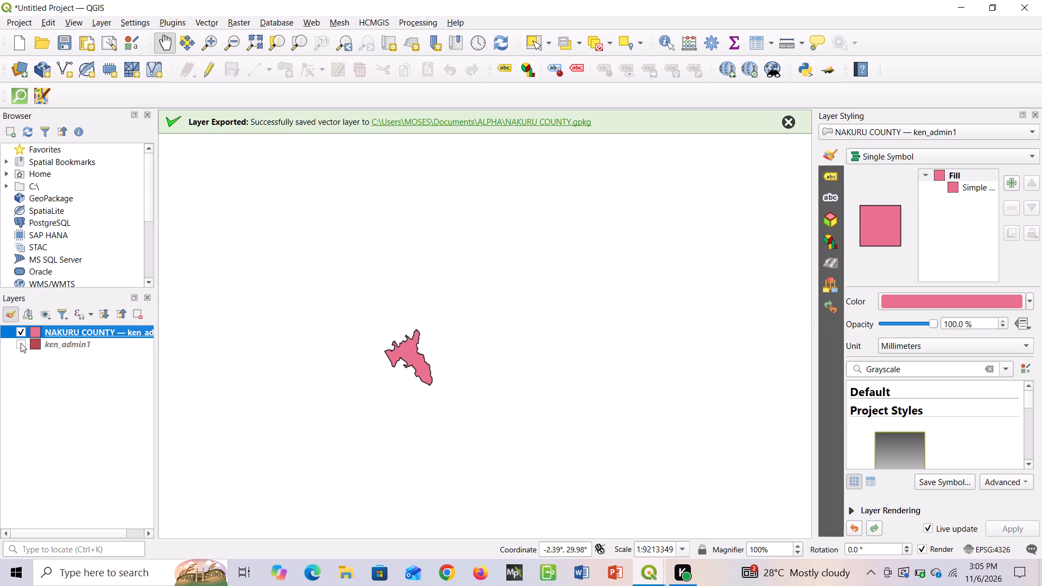
{"action": "right_click", "coordinate": [123, 333]}
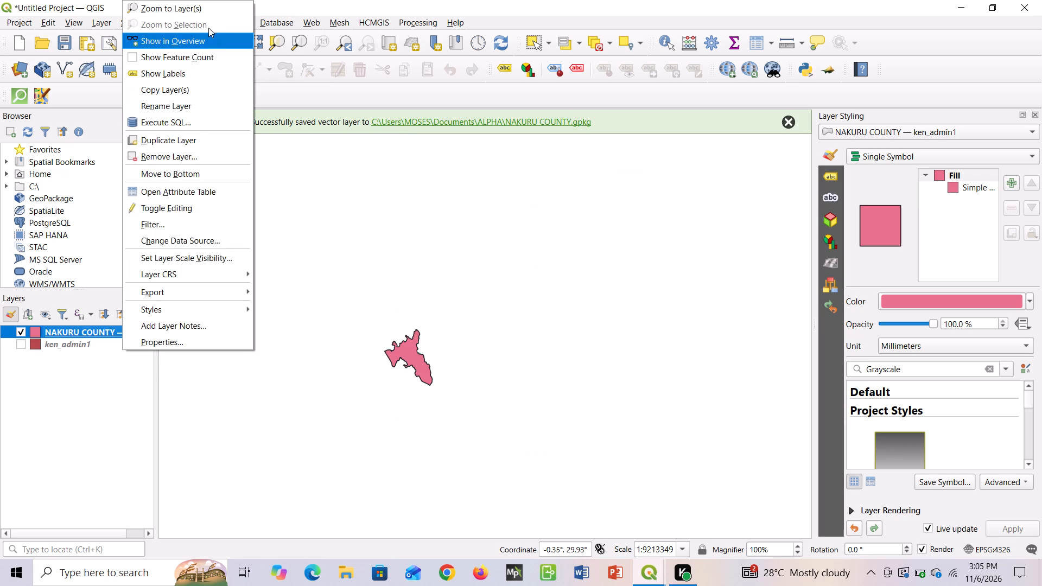
{"action": "left_click", "coordinate": [206, 10]}
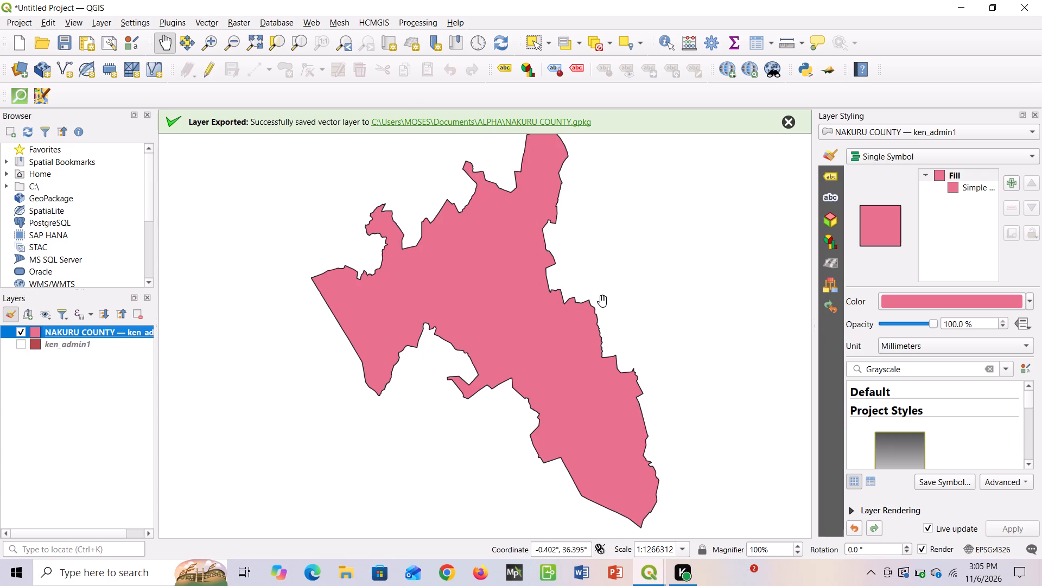
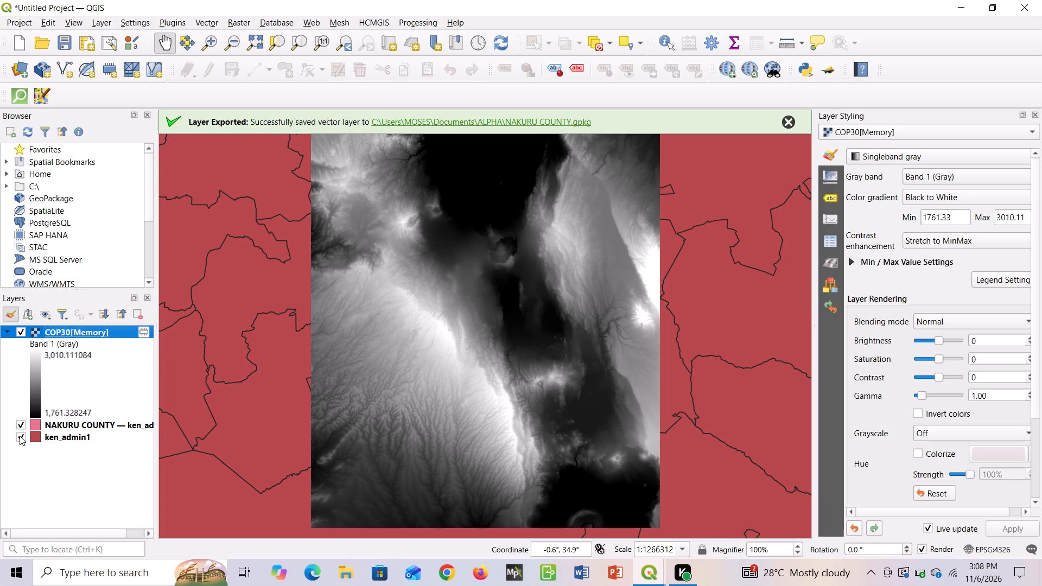
{"action": "left_click", "coordinate": [17, 437]}
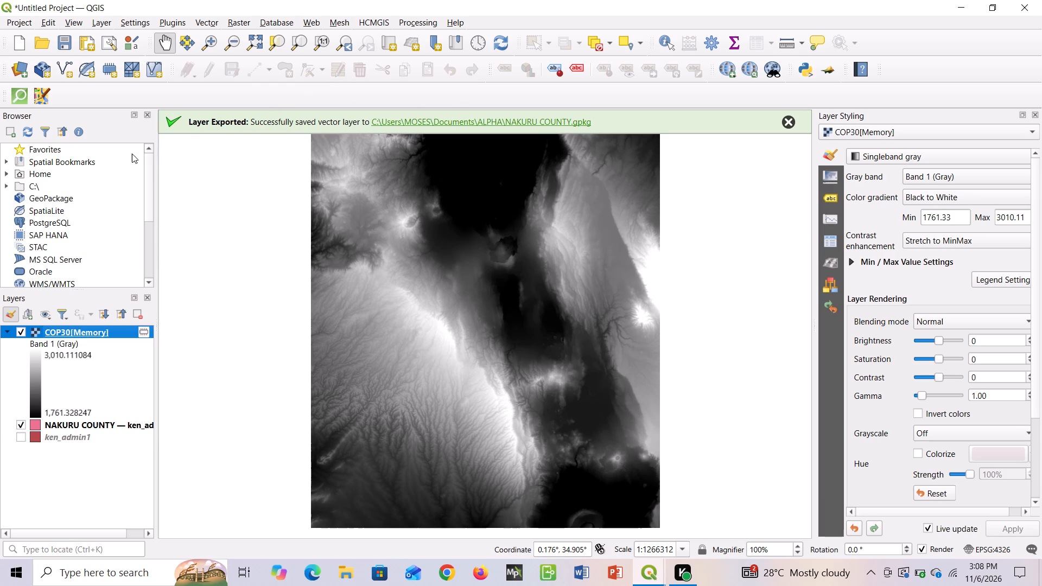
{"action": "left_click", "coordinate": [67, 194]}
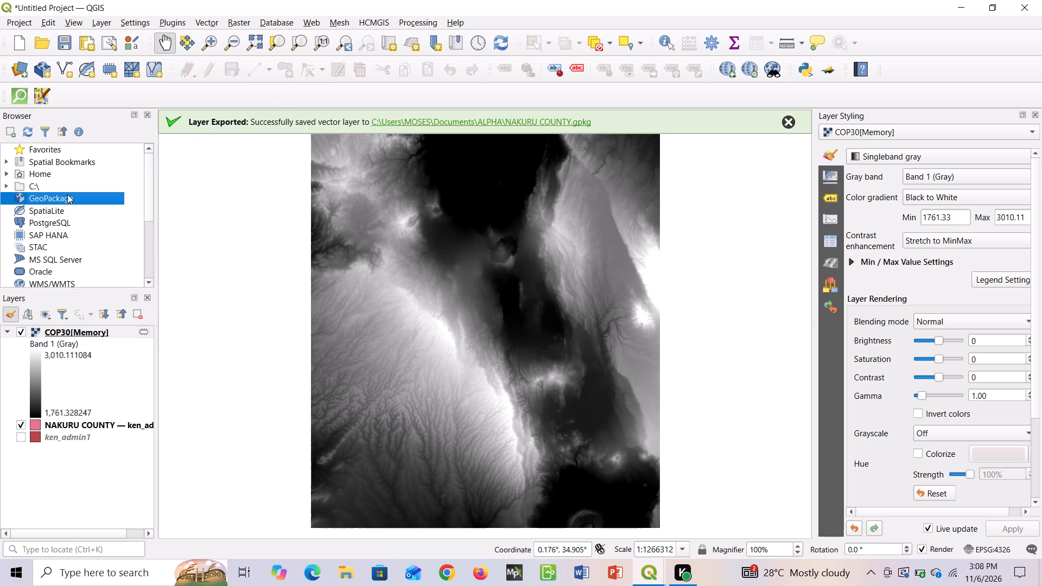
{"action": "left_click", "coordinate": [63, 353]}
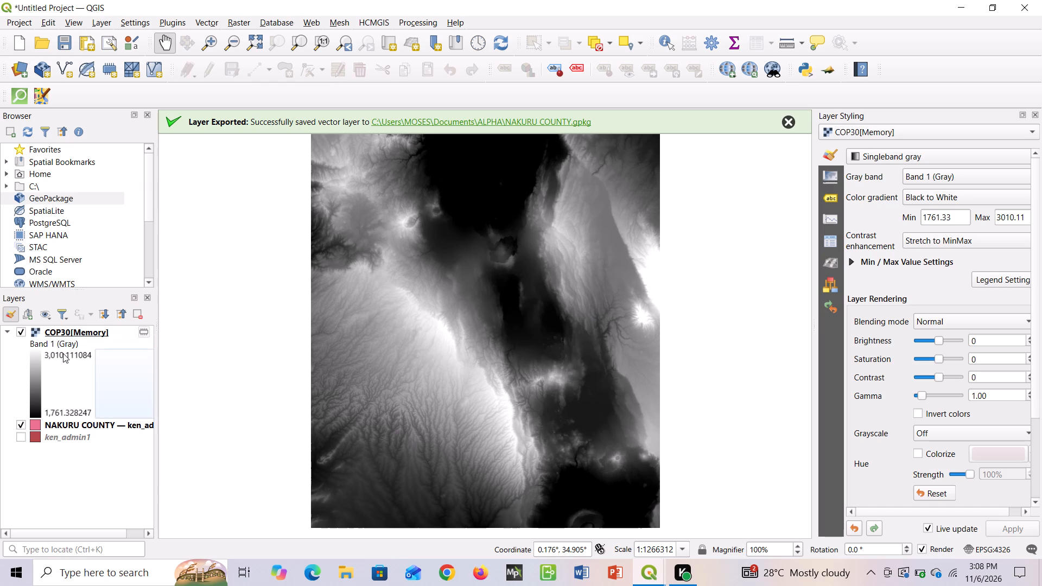
Set the brightness of the COP30 elevation layer to -1.
{"action": "left_click", "coordinate": [1027, 342]}
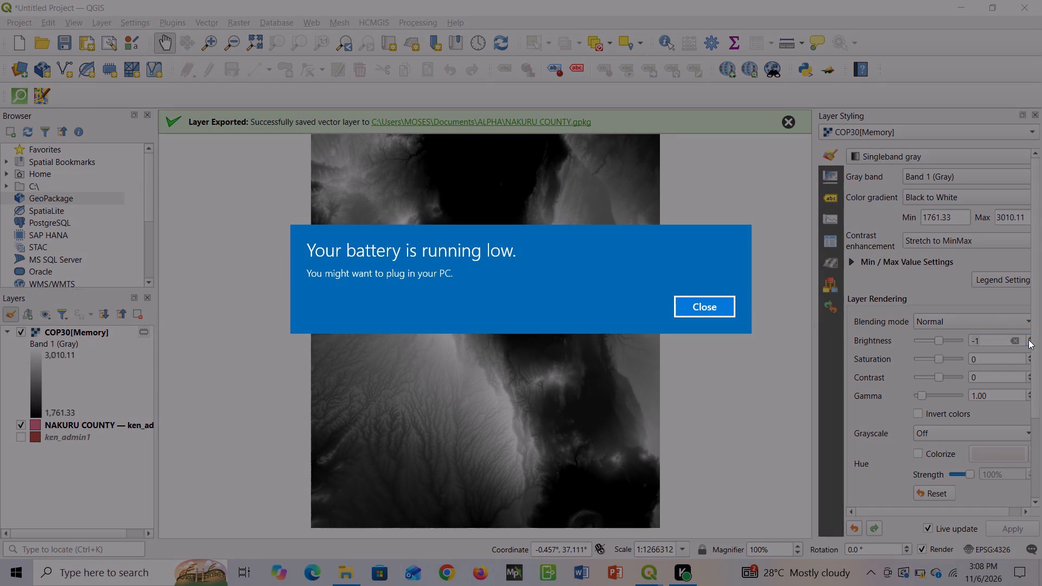
{"action": "left_click", "coordinate": [1028, 340]}
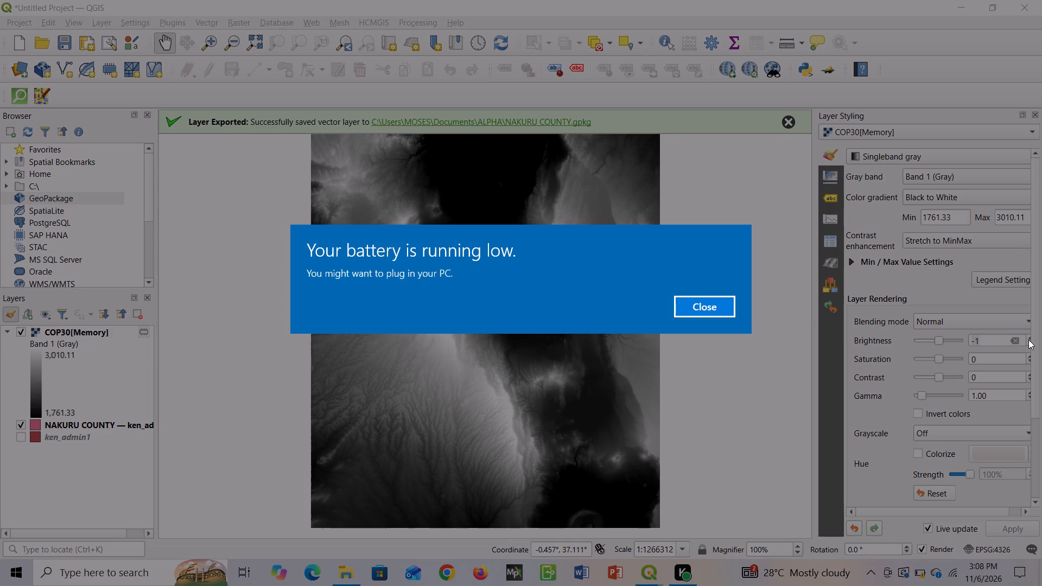
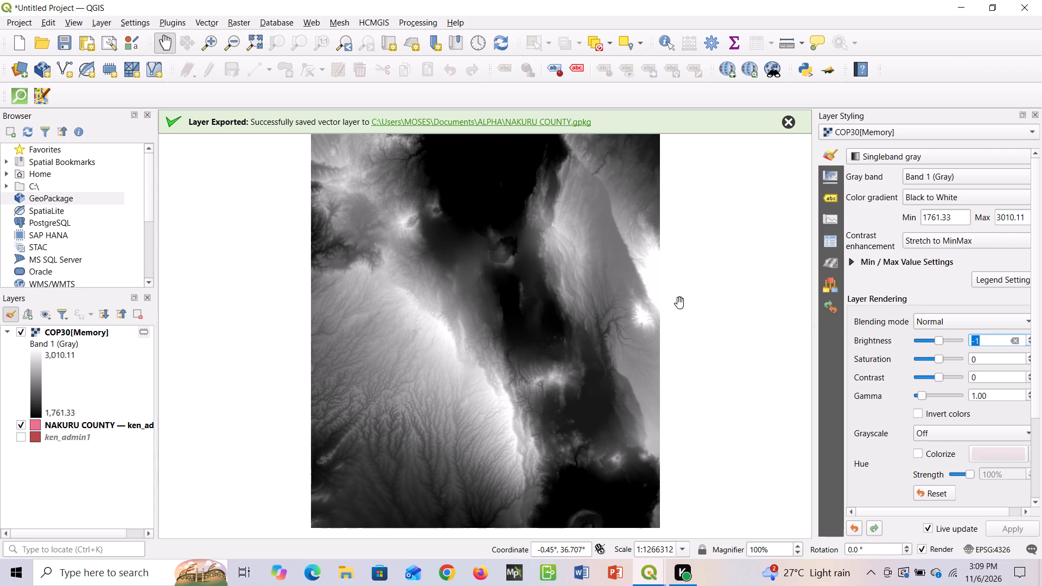
Set the brightness of the COP30 elevation layer to -17.
{"action": "triple_click", "coordinate": [1031, 343]}
{"action": "left_click", "coordinate": [1031, 343]}
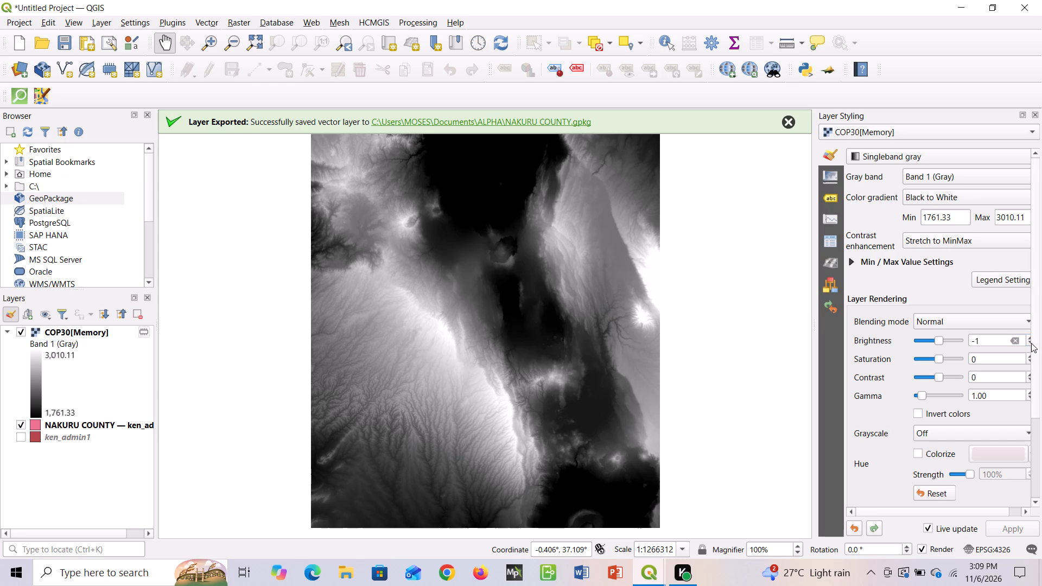
{"action": "left_click", "coordinate": [1026, 341]}
{"action": "triple_click", "coordinate": [1026, 341]}
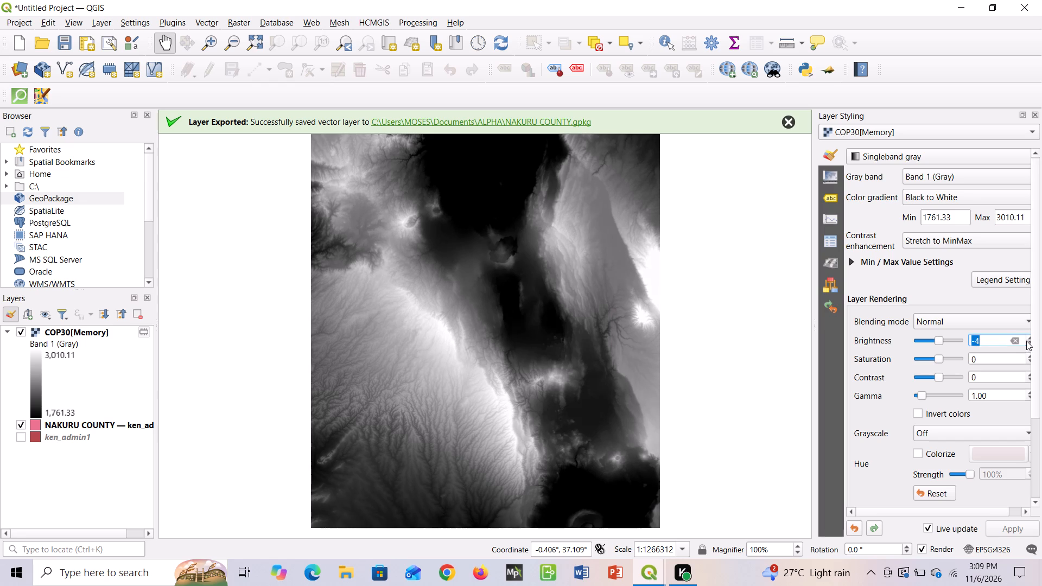
{"action": "triple_click", "coordinate": [1026, 341]}
{"action": "triple_click", "coordinate": [1026, 341]}
{"action": "triple_click", "coordinate": [1026, 341]}
{"action": "triple_click", "coordinate": [1026, 341]}
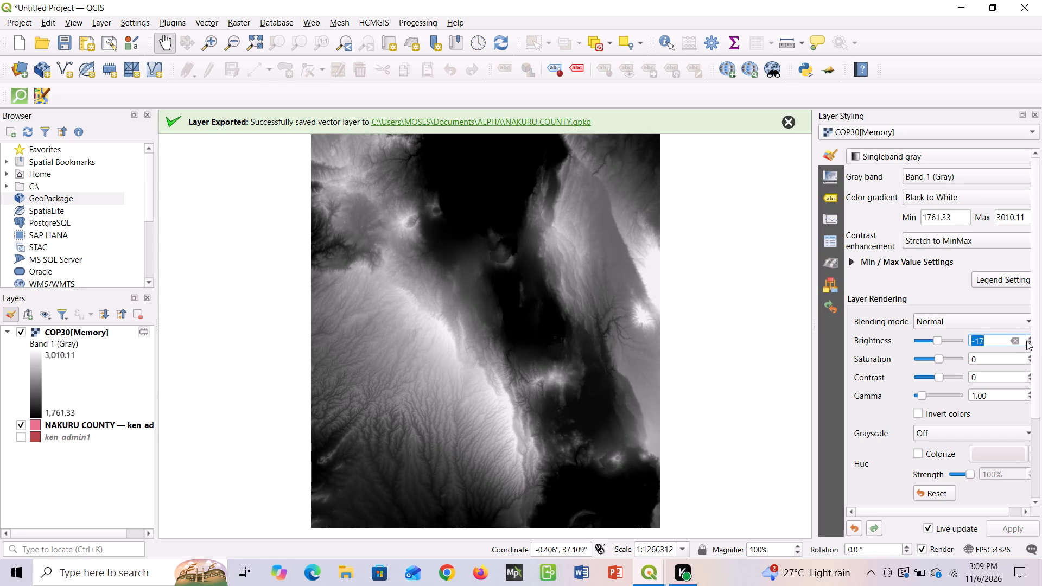
{"action": "triple_click", "coordinate": [1026, 341]}
{"action": "triple_click", "coordinate": [1026, 341]}
{"action": "triple_click", "coordinate": [1026, 341]}
{"action": "triple_click", "coordinate": [1026, 341]}
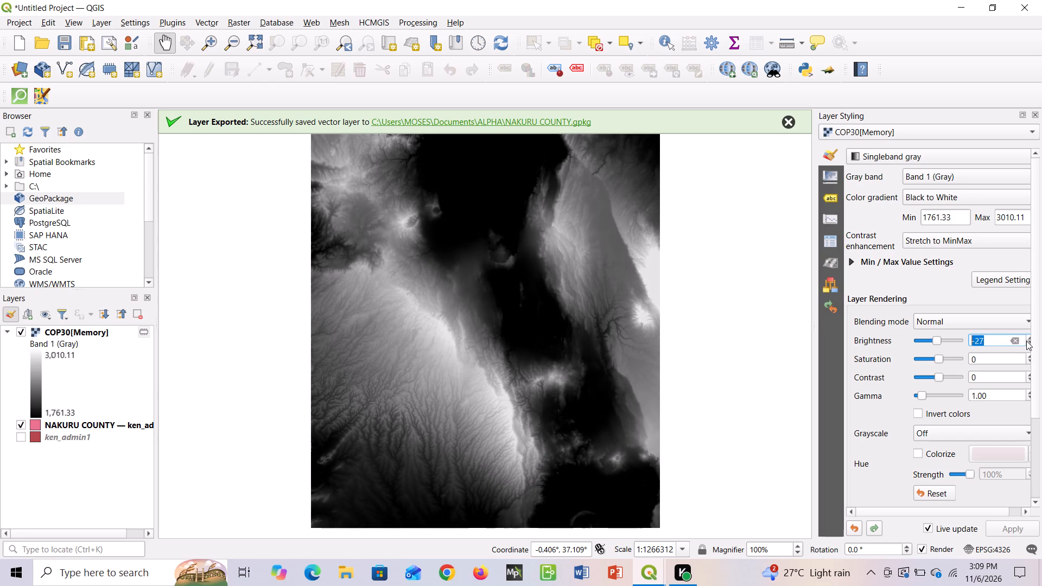
{"action": "triple_click", "coordinate": [1026, 341]}
{"action": "triple_click", "coordinate": [1026, 341]}
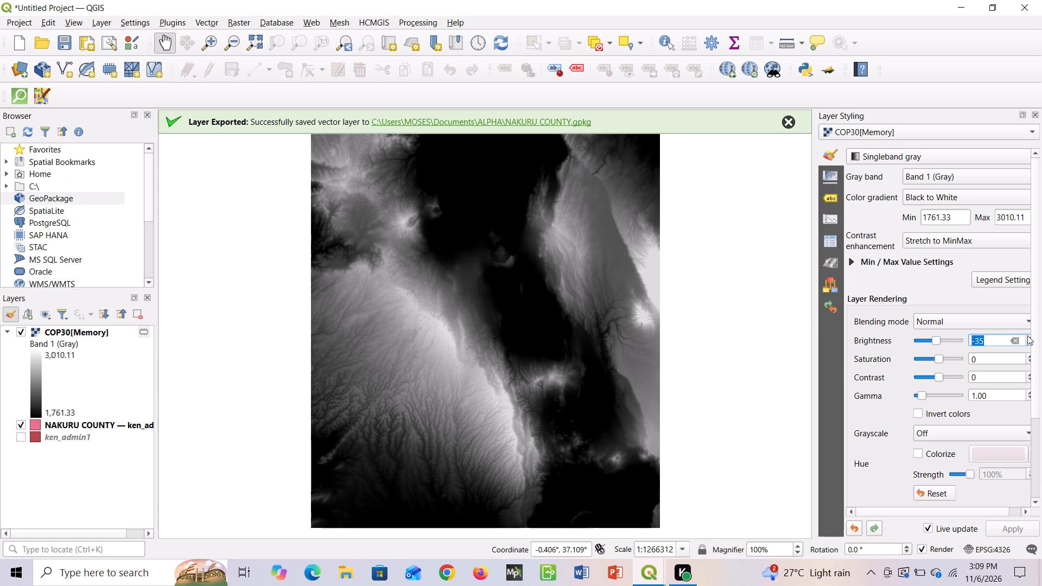
{"action": "triple_click", "coordinate": [1029, 337]}
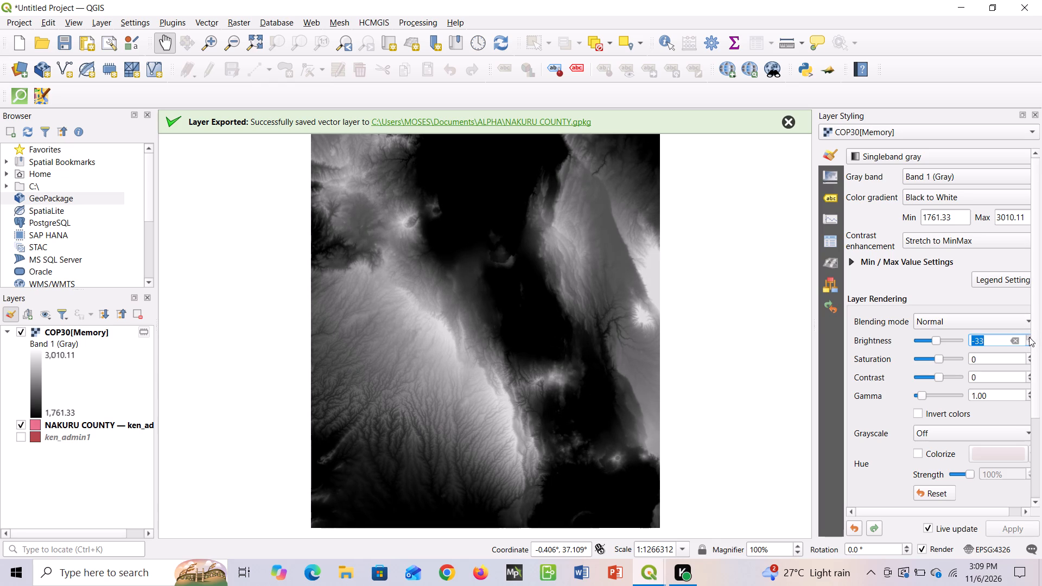
{"action": "triple_click", "coordinate": [1029, 337]}
{"action": "triple_click", "coordinate": [1029, 337]}
{"action": "triple_click", "coordinate": [1029, 337]}
{"action": "triple_click", "coordinate": [1029, 337]}
{"action": "double_click", "coordinate": [1029, 337]}
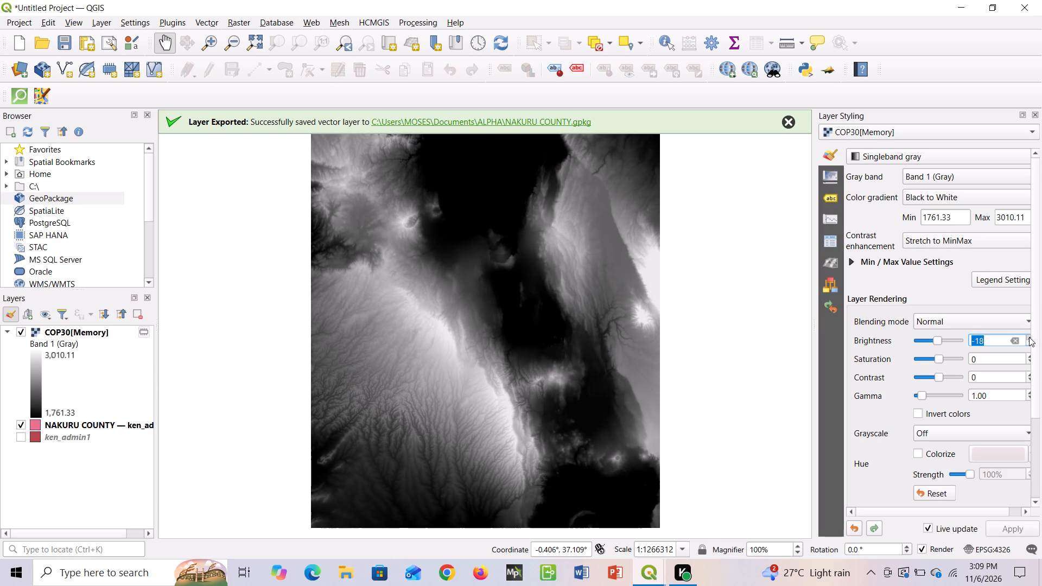
{"action": "left_click", "coordinate": [1029, 337]}
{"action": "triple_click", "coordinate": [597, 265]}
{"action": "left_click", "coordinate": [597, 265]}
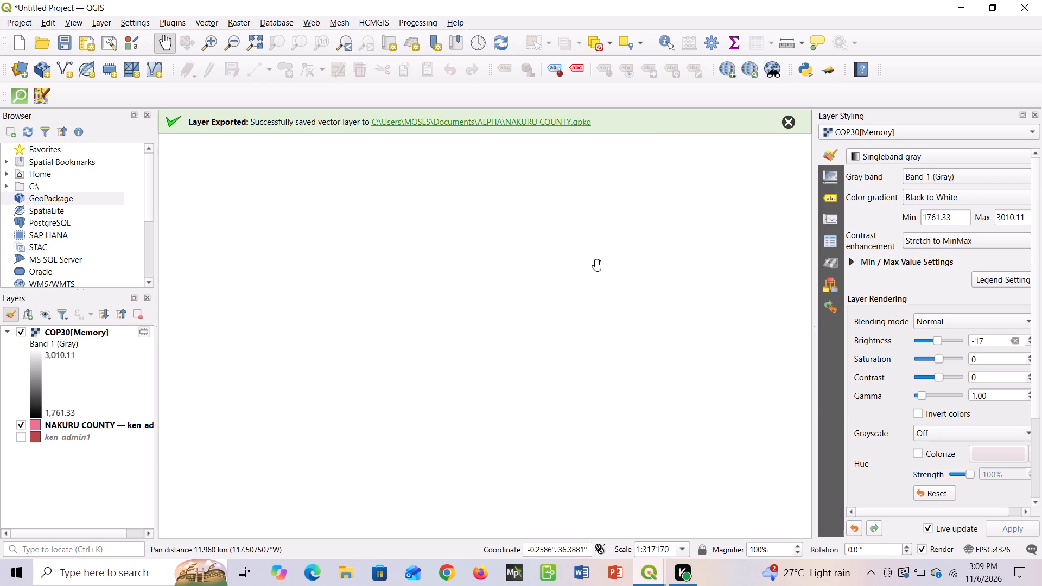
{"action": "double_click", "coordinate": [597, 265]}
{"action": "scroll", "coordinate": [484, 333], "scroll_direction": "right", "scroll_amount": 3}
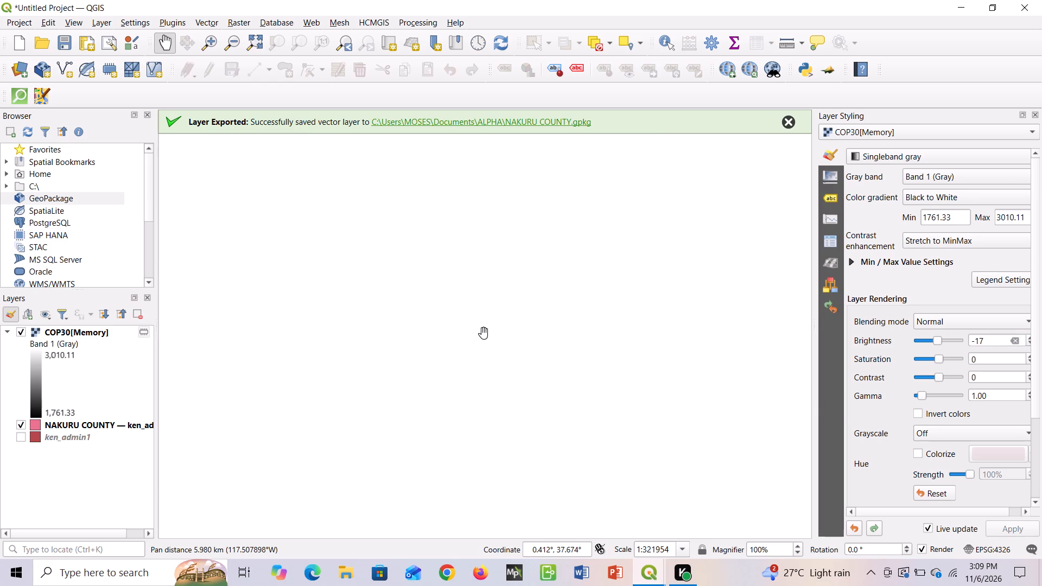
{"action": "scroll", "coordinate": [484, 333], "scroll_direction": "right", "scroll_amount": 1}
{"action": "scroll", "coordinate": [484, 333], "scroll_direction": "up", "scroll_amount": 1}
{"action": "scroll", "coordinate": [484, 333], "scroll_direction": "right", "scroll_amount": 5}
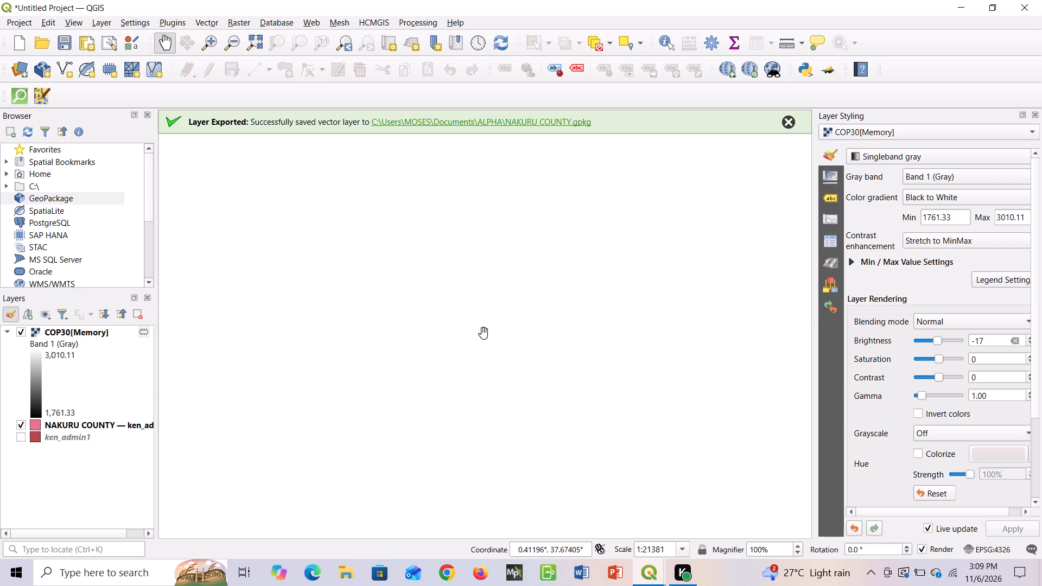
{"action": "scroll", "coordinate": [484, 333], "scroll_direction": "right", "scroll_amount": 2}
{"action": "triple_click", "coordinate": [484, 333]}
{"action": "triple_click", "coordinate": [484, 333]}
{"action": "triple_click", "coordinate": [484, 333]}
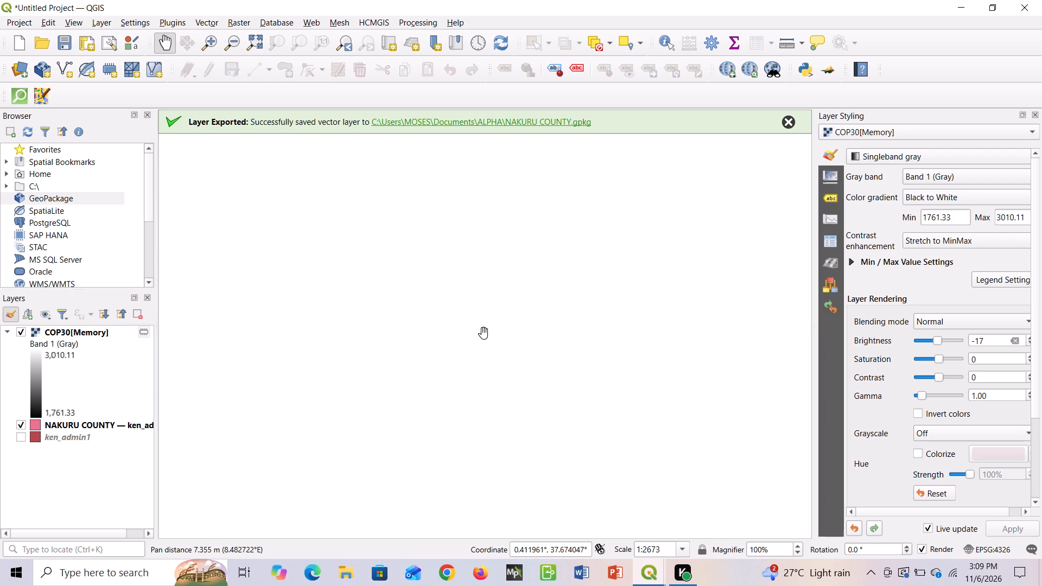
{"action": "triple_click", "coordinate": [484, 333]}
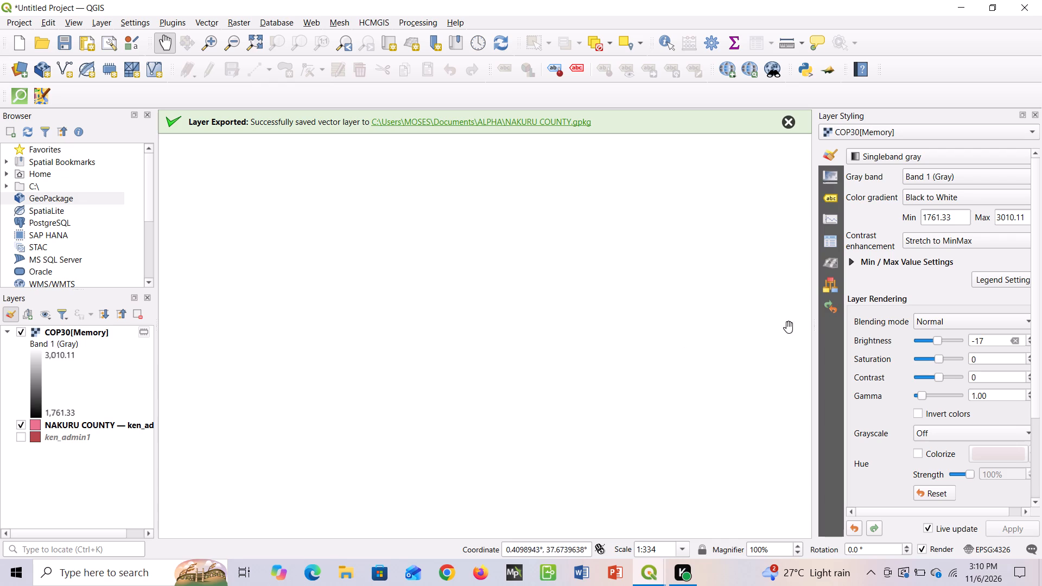
Set the global opacity of the COP30 elevation layer to 99%.
{"action": "left_click", "coordinate": [833, 171]}
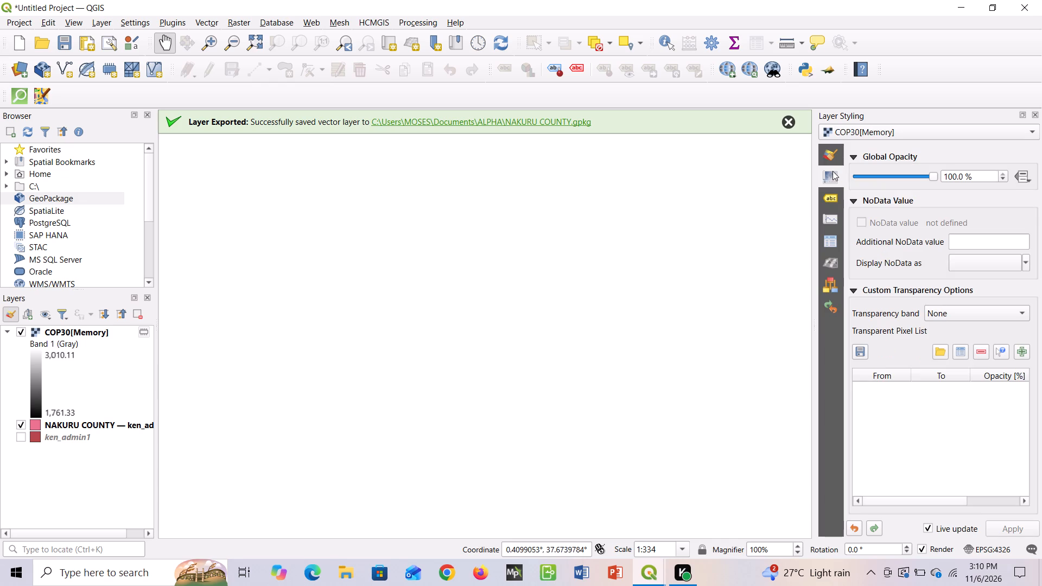
{"action": "left_click", "coordinate": [1027, 175]}
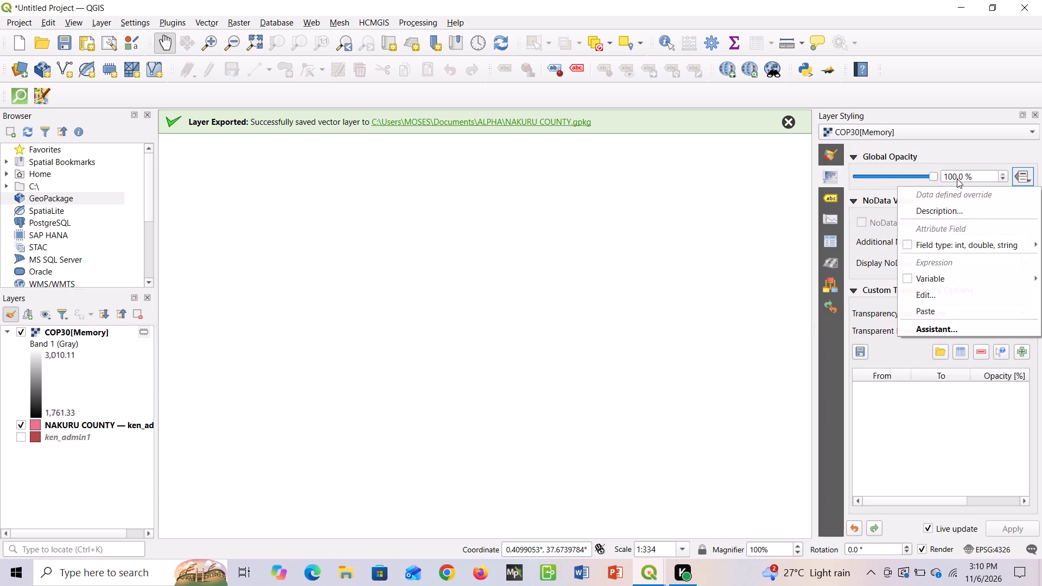
{"action": "left_click", "coordinate": [957, 179]}
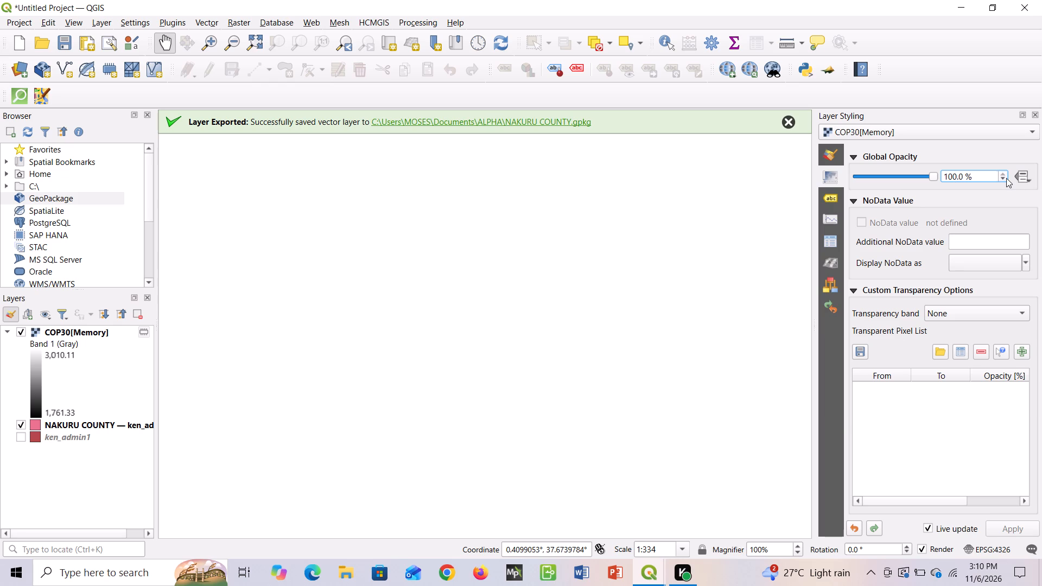
{"action": "left_click", "coordinate": [1001, 179]}
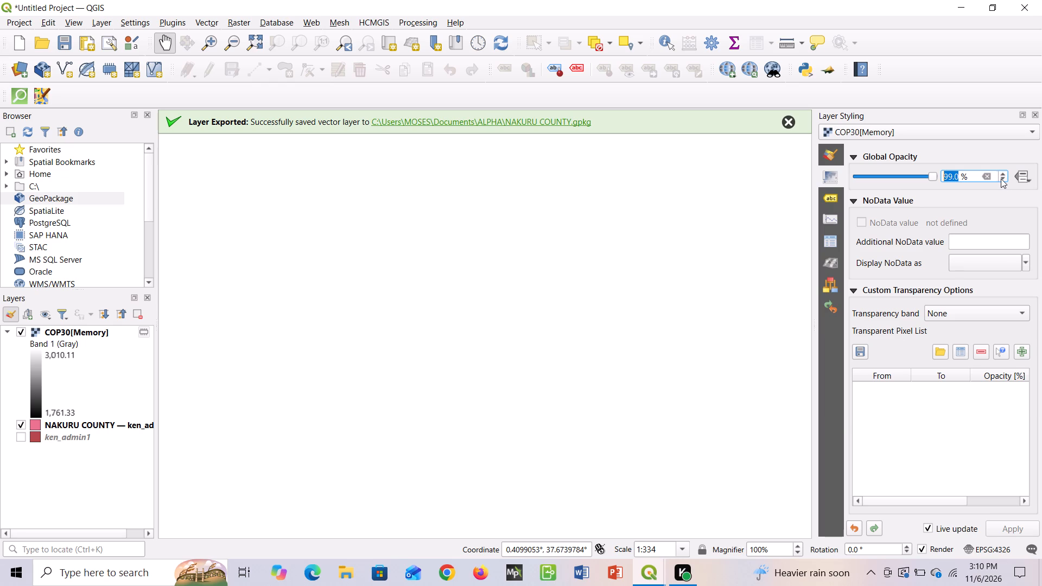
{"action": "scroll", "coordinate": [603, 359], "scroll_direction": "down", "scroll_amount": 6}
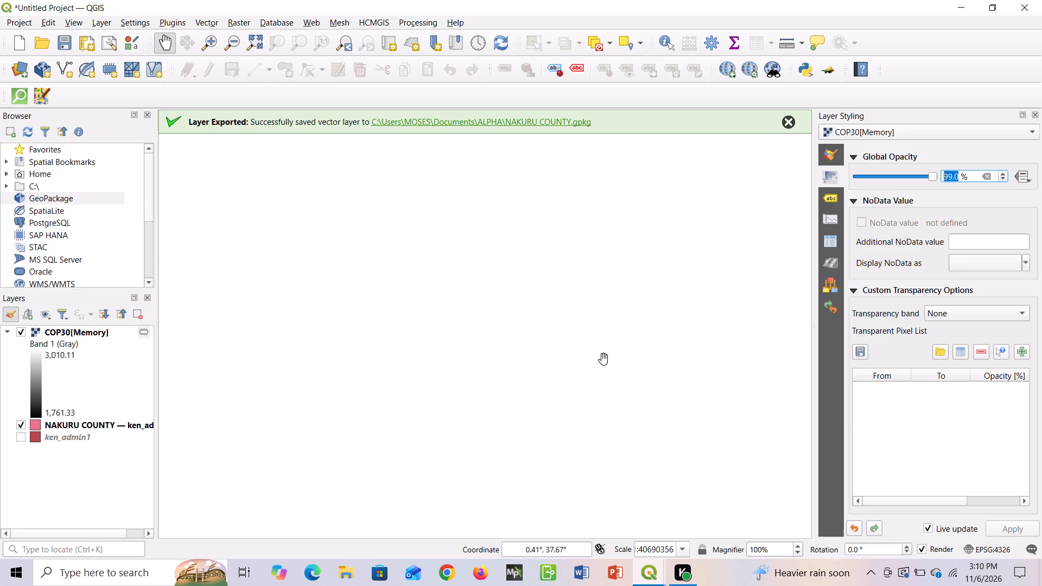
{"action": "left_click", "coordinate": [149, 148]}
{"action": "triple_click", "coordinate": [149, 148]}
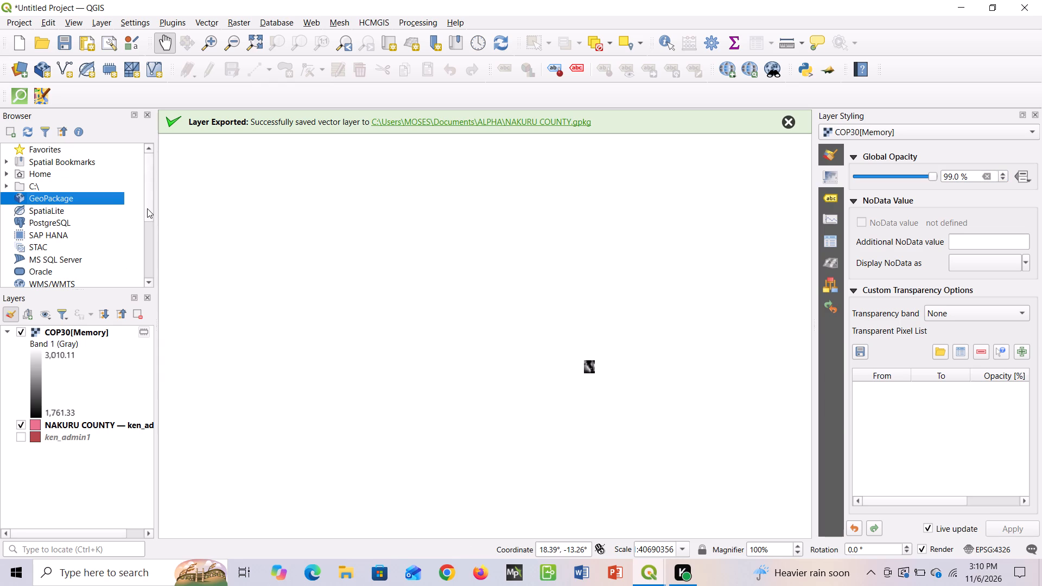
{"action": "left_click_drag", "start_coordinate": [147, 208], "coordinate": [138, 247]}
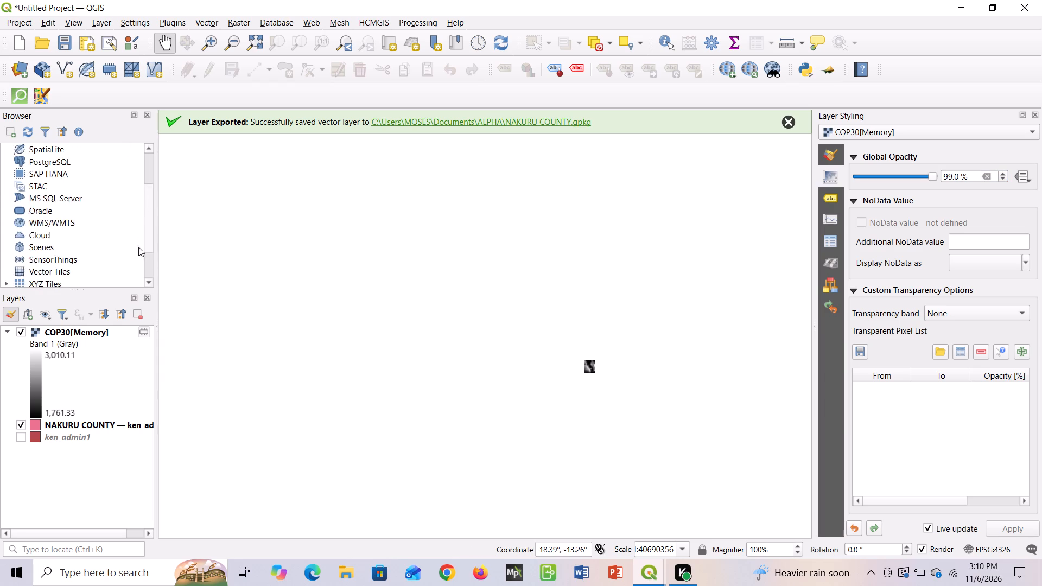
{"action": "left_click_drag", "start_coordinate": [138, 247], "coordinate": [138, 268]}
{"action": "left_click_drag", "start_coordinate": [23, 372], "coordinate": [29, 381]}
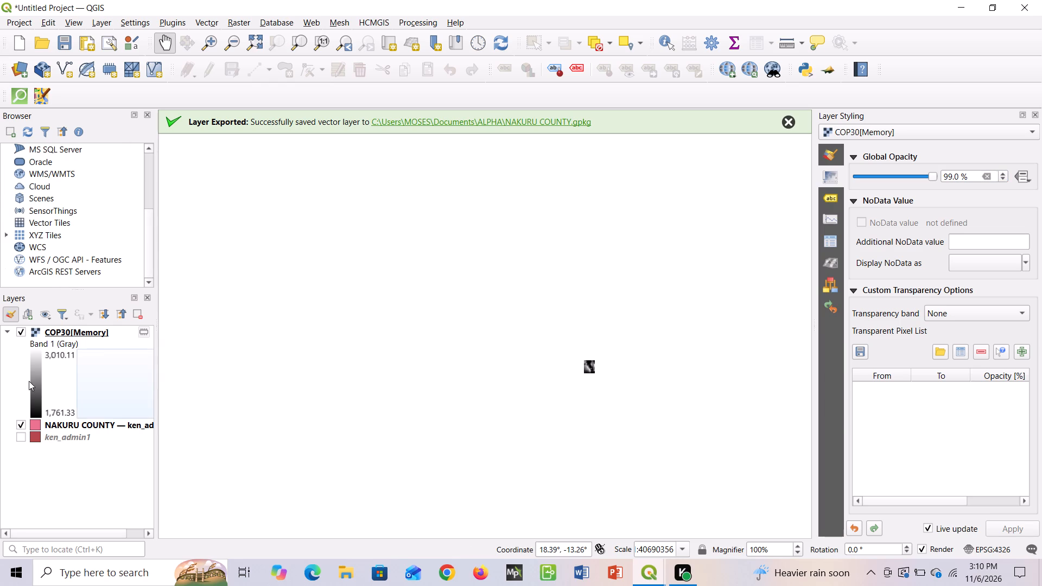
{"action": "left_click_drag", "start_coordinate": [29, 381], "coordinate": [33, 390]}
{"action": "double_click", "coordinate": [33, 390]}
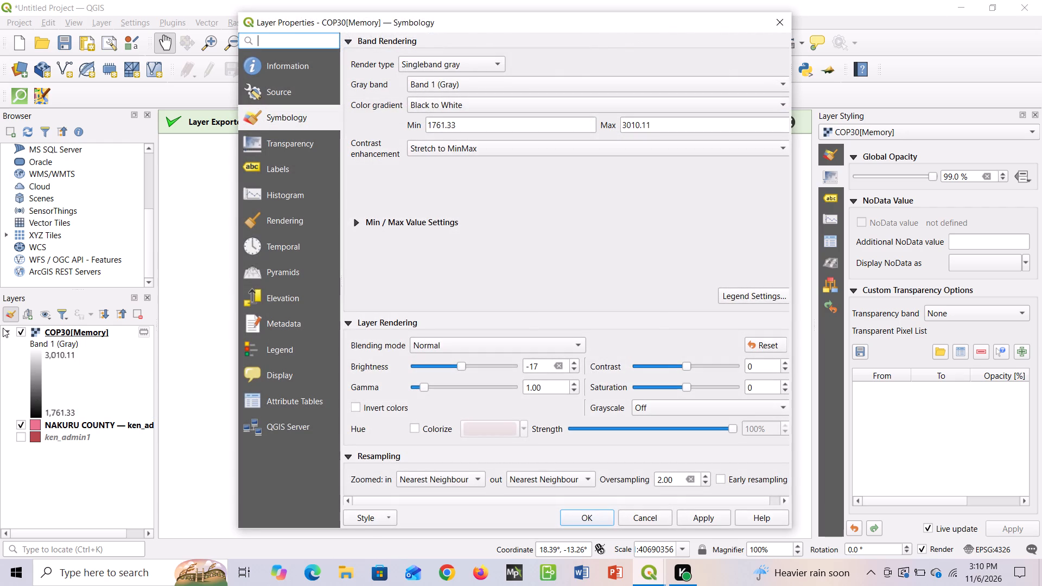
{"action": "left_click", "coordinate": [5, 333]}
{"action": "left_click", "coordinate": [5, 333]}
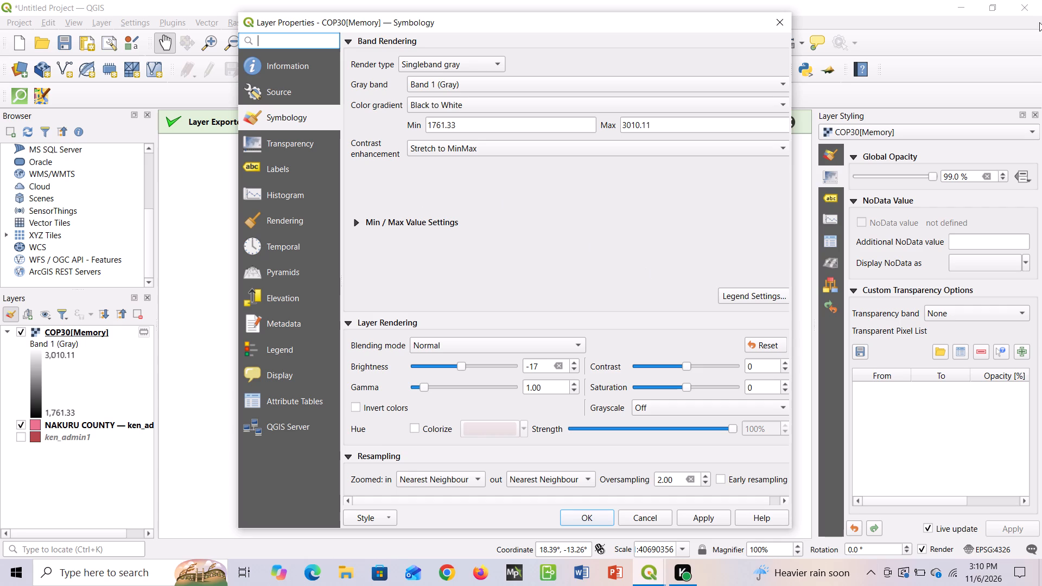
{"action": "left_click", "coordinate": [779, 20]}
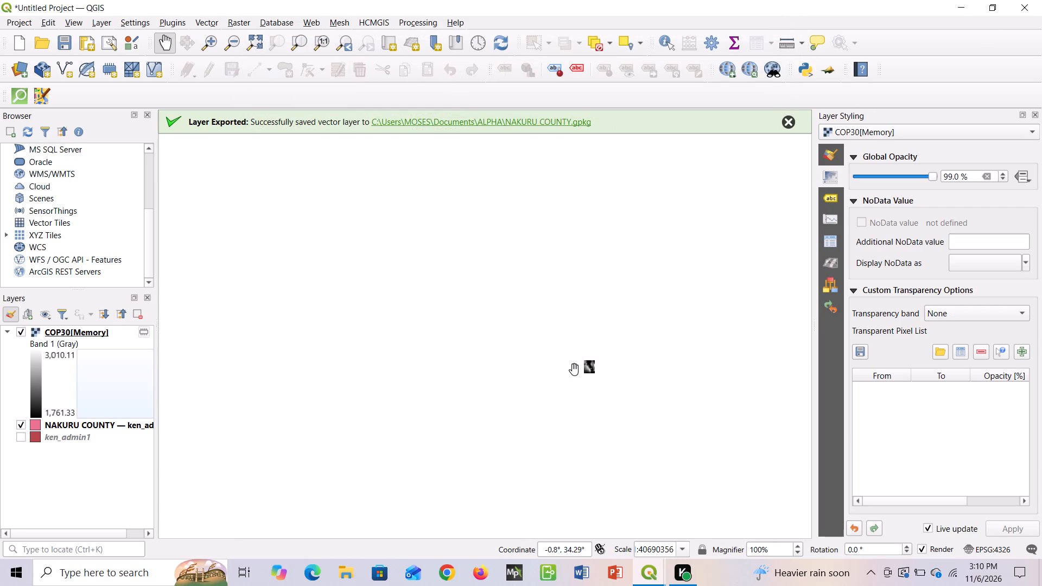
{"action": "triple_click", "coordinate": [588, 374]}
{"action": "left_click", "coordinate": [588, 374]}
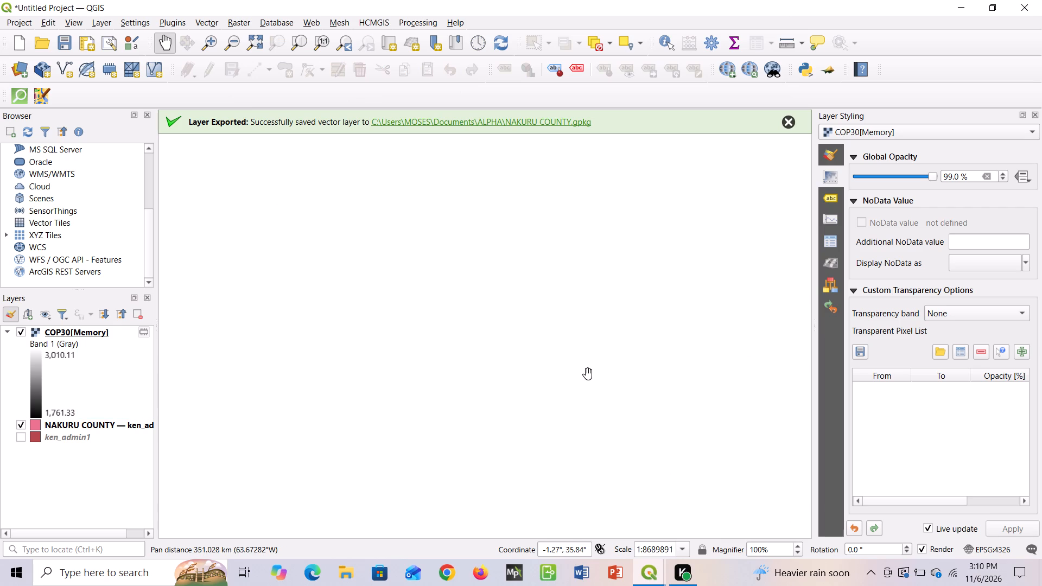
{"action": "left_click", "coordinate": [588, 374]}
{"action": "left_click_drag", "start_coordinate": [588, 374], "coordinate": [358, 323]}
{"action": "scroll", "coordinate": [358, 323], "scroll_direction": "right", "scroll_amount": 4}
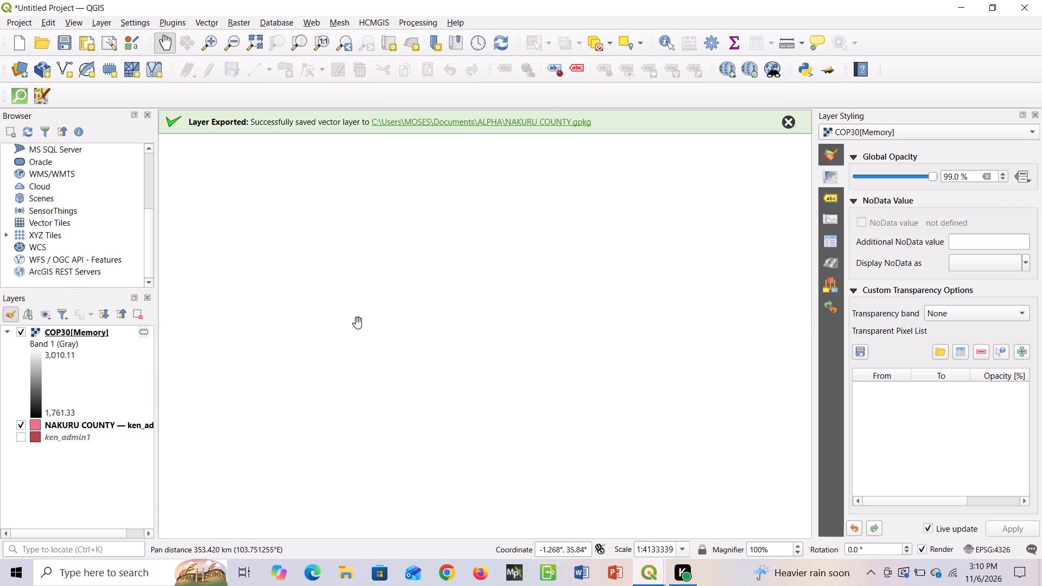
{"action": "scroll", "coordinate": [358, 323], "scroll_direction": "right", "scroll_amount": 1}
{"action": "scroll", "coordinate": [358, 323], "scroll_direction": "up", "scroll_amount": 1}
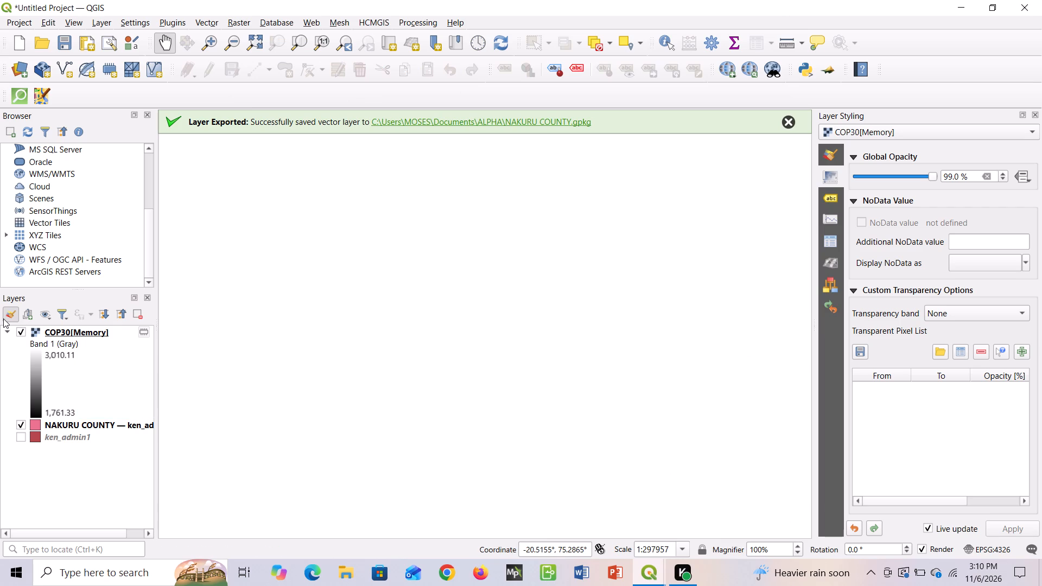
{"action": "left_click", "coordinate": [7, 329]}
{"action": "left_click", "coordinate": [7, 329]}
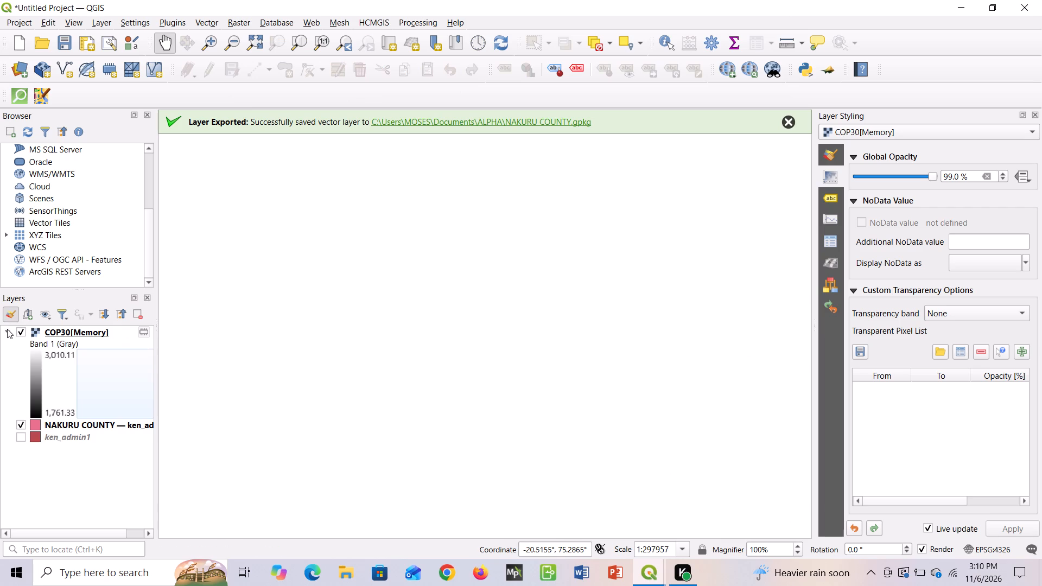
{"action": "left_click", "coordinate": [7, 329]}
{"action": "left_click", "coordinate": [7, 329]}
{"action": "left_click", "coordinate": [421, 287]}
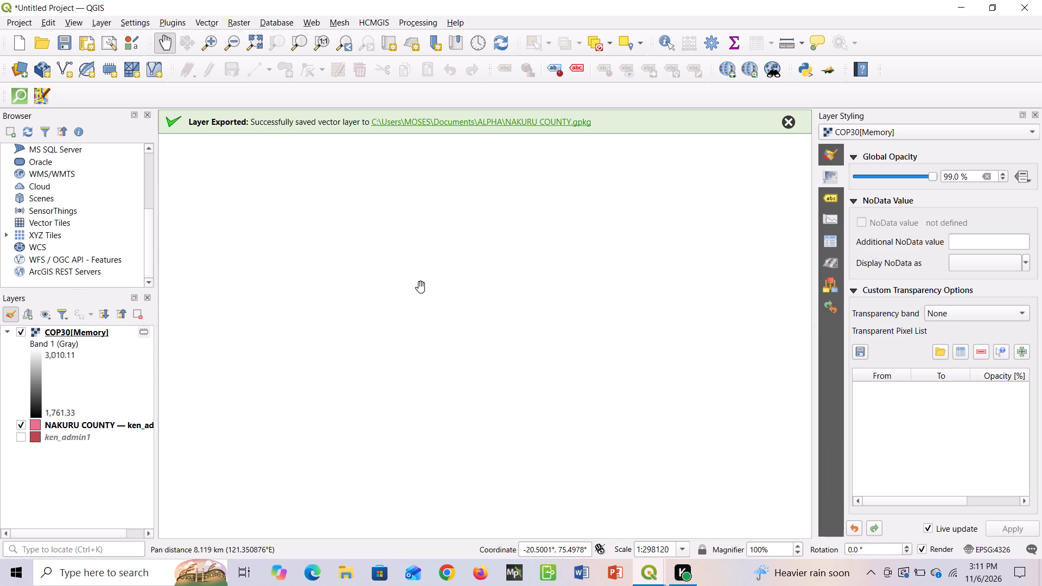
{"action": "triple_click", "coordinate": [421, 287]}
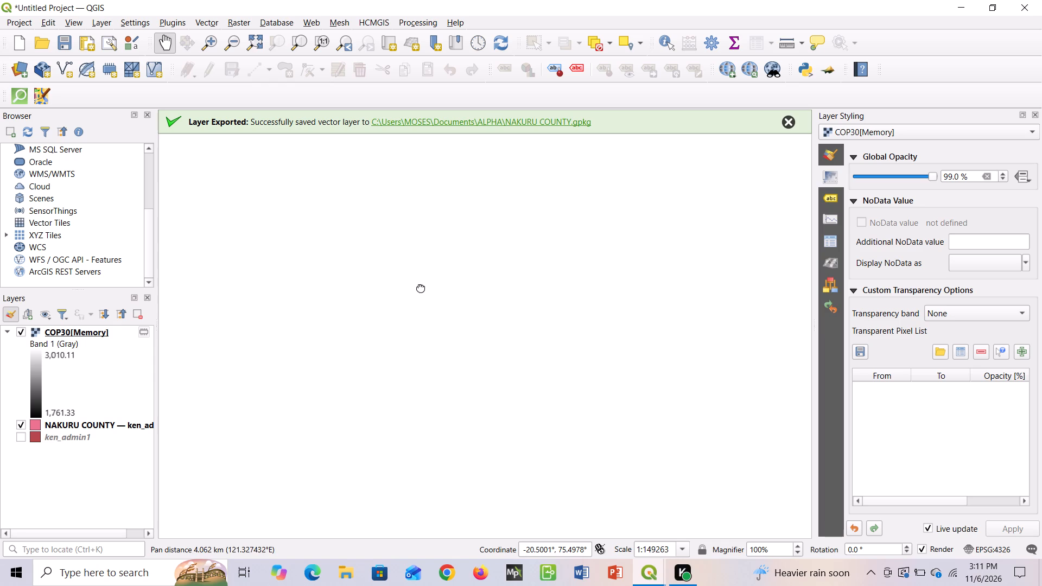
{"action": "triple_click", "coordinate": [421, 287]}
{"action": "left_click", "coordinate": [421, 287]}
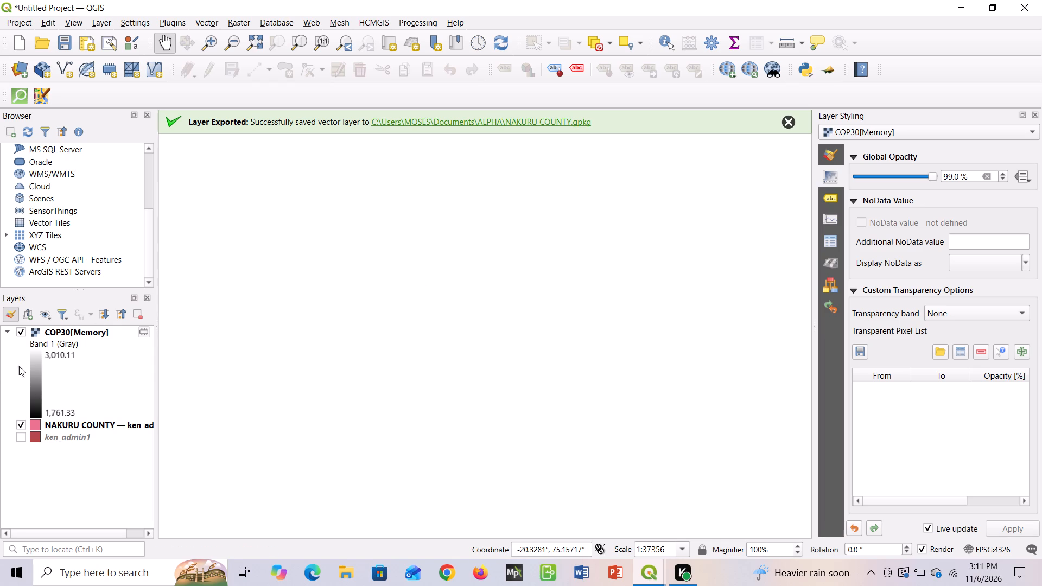
Zoom the map to the full extent of the COP30 elevation layer.
{"action": "left_click", "coordinate": [80, 332]}
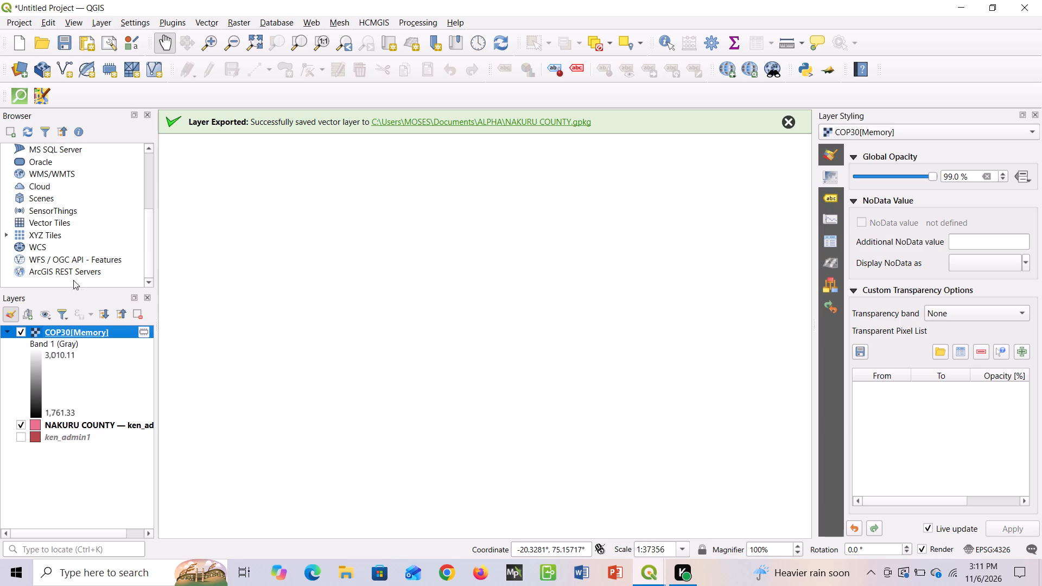
{"action": "right_click", "coordinate": [99, 327]}
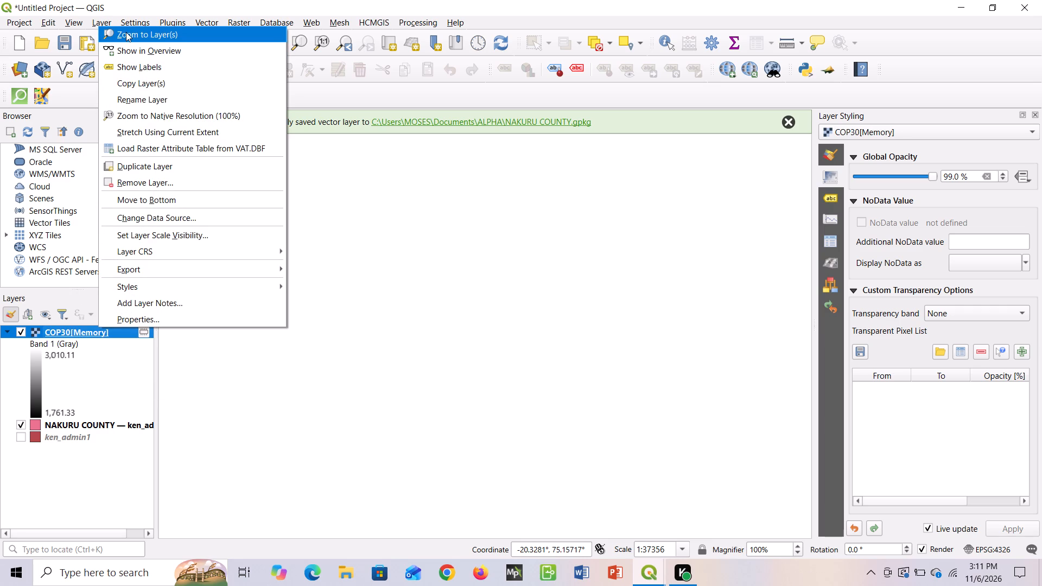
{"action": "left_click", "coordinate": [129, 31]}
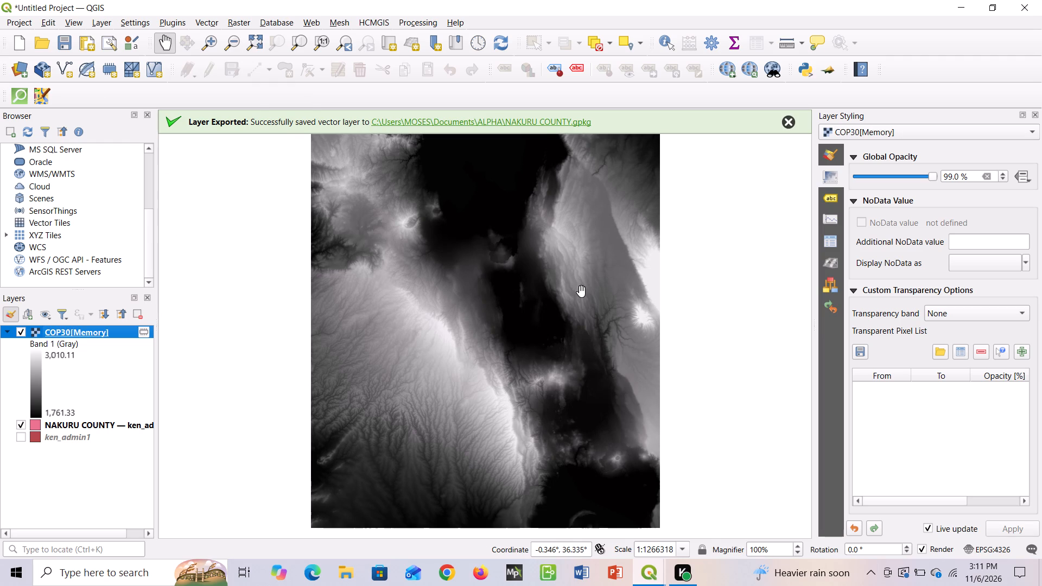
Duplicate the COP30[Memory] elevation layer.
{"action": "scroll", "coordinate": [581, 291], "scroll_direction": "up", "scroll_amount": 3, "text": "ctrl"}
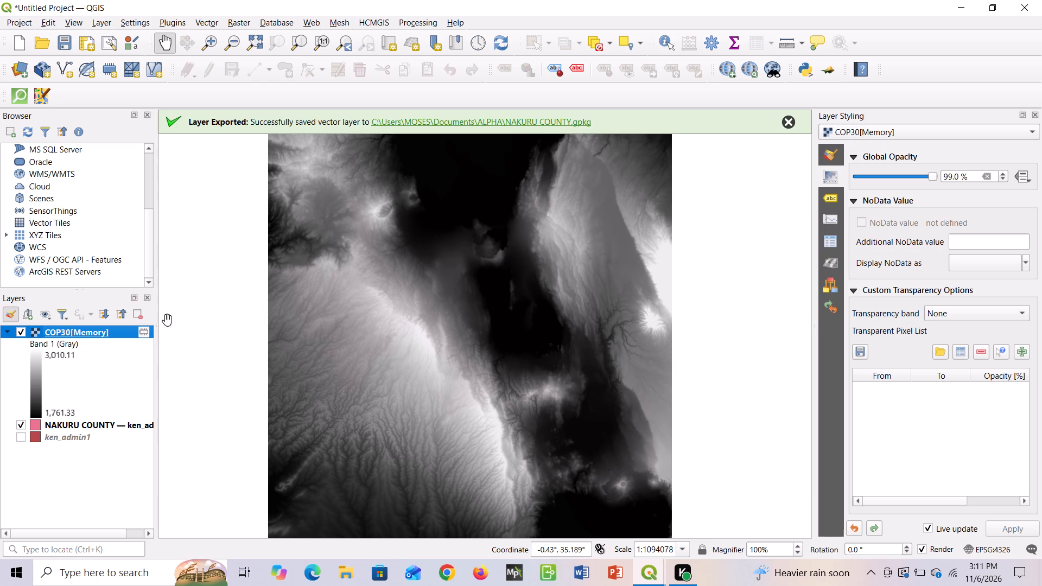
{"action": "right_click", "coordinate": [105, 328]}
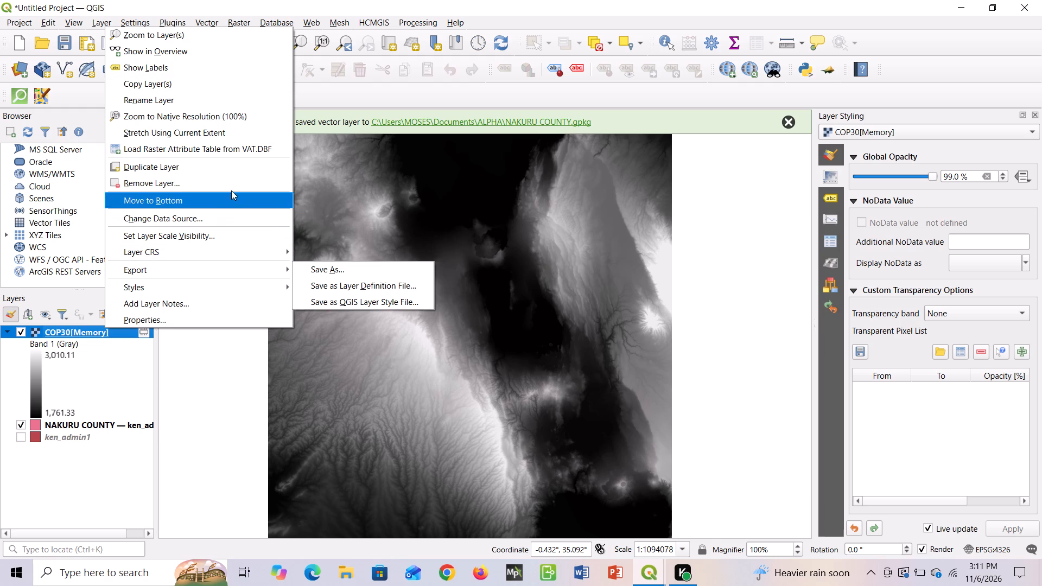
{"action": "left_click", "coordinate": [236, 168]}
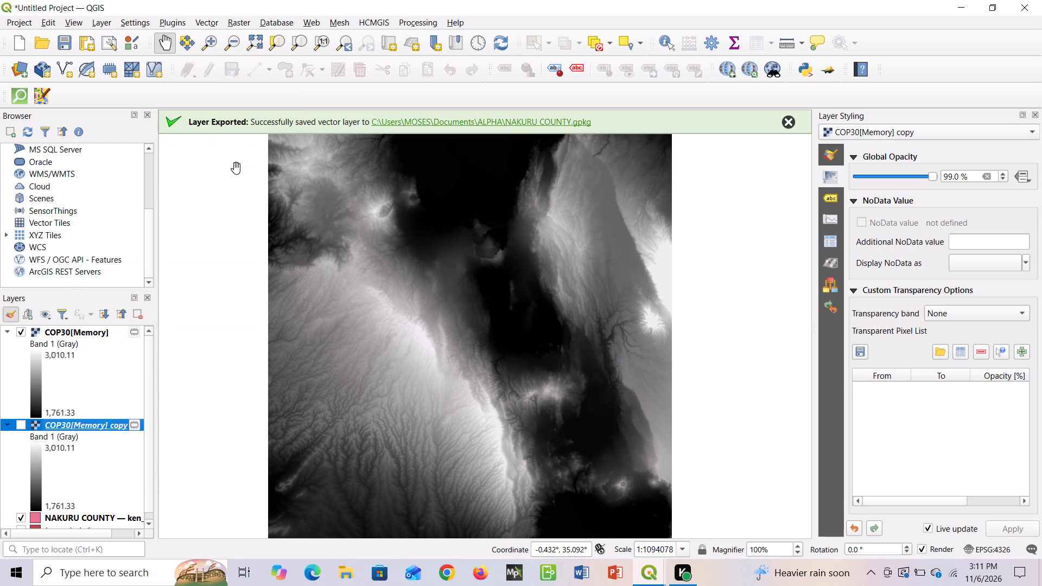
{"action": "left_click", "coordinate": [236, 168]}
{"action": "right_click", "coordinate": [236, 168]}
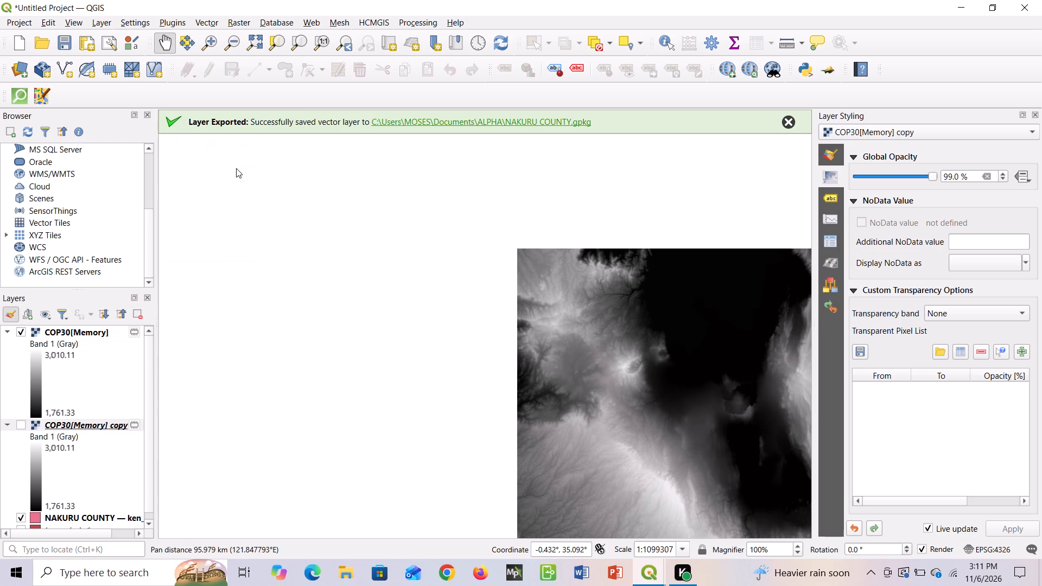
{"action": "left_click", "coordinate": [93, 346]}
{"action": "right_click", "coordinate": [228, 368]}
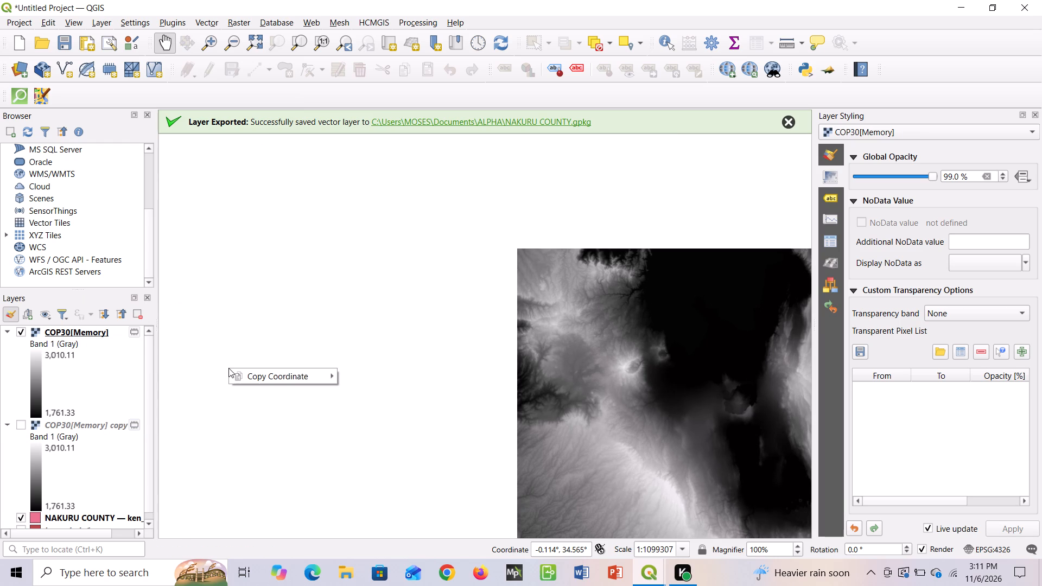
{"action": "right_click", "coordinate": [228, 368]}
{"action": "right_click", "coordinate": [228, 368]}
Collapse the legends of the COP30[Memory] layer and its copy in the layer list.
{"action": "left_click", "coordinate": [8, 330]}
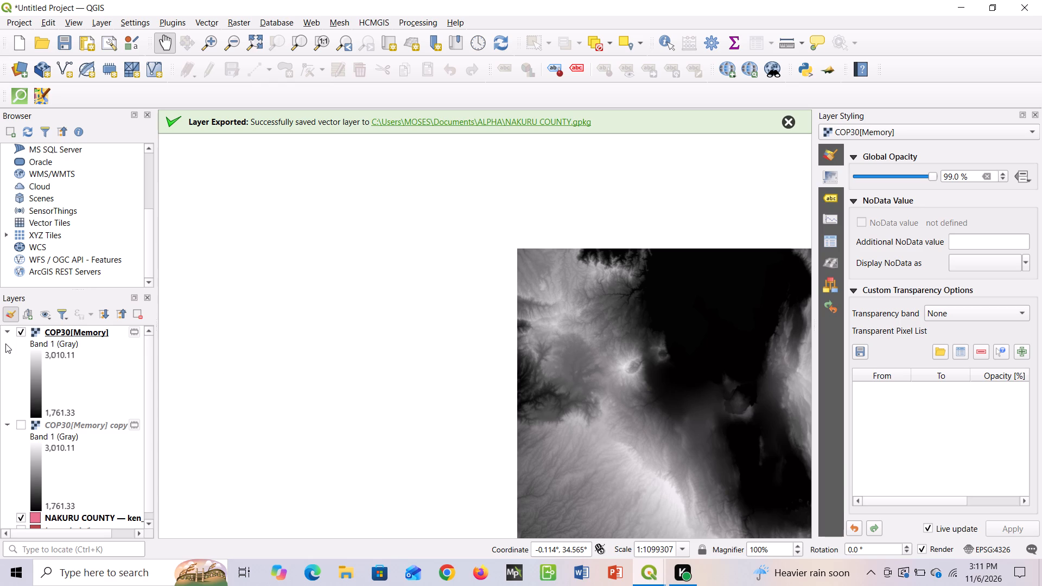
{"action": "left_click", "coordinate": [5, 343]}
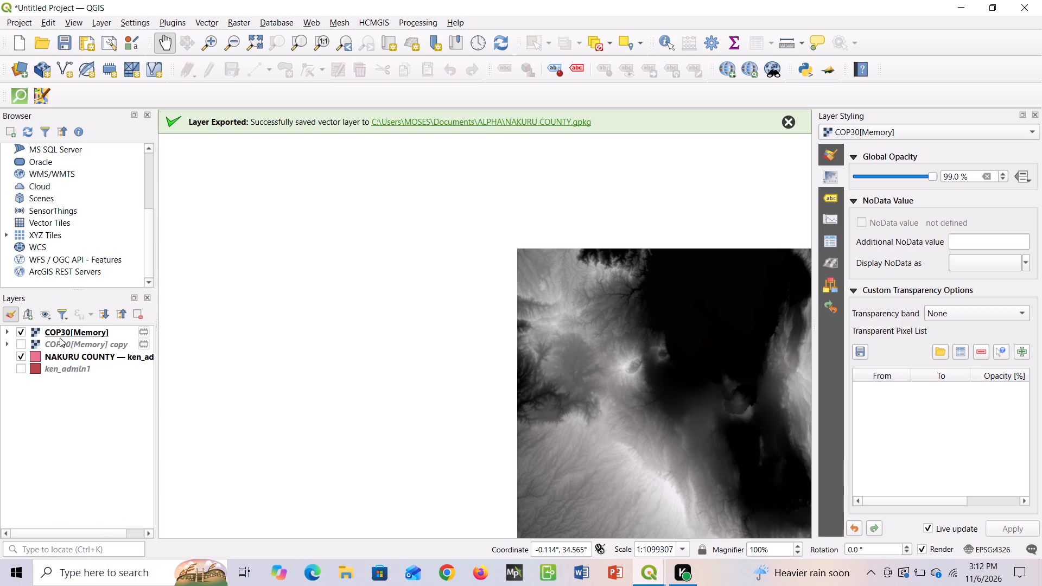
Duplicate the original COP30[Memory] elevation layer a second time.
{"action": "left_click", "coordinate": [61, 330]}
{"action": "right_click", "coordinate": [61, 330]}
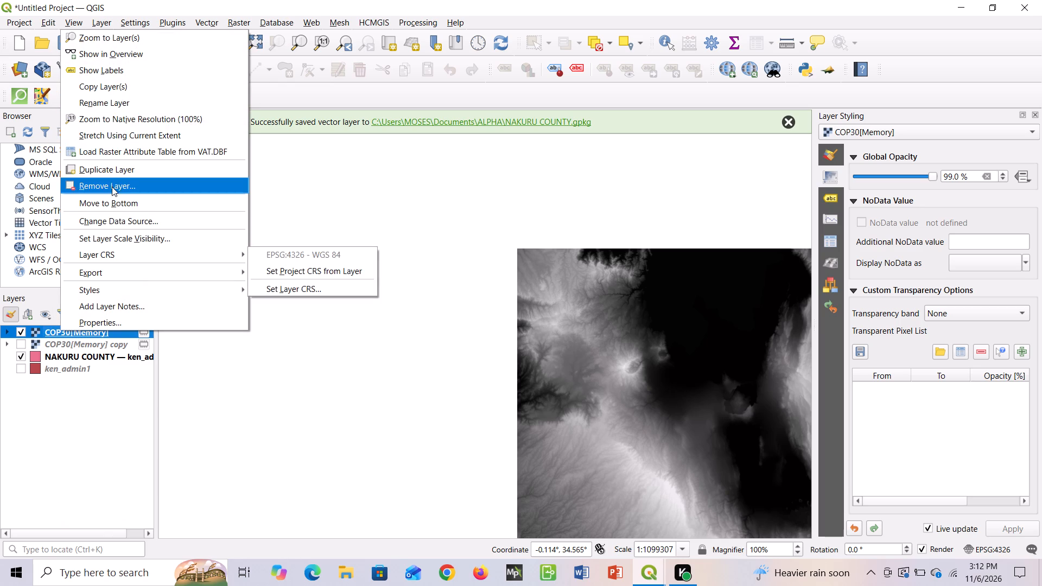
{"action": "left_click", "coordinate": [118, 172]}
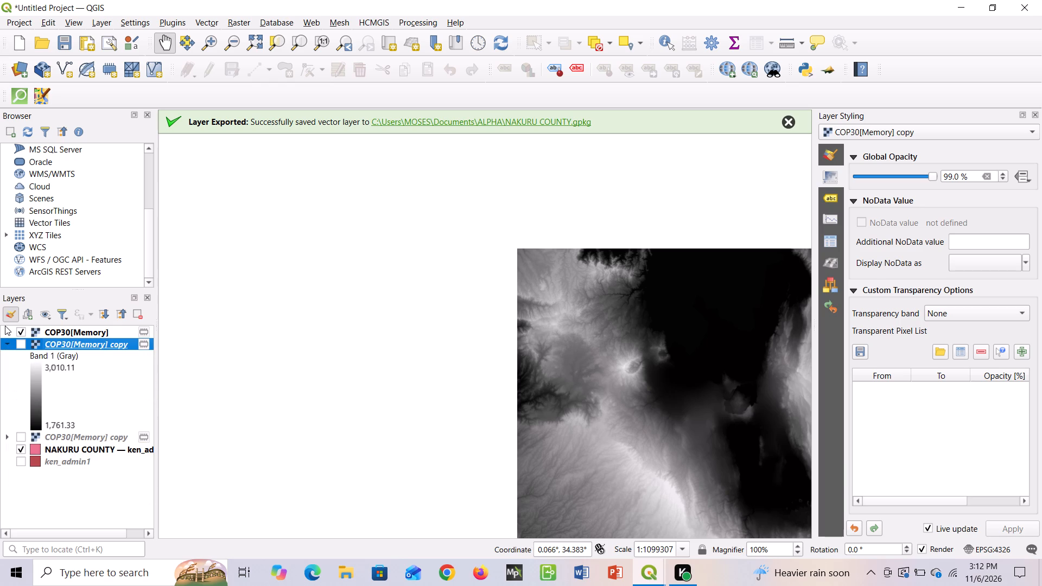
Collapse the legend of the newest COP30[Memory] copy, leaving the original layer's legend collapsed and that layer selected.
{"action": "left_click", "coordinate": [4, 342]}
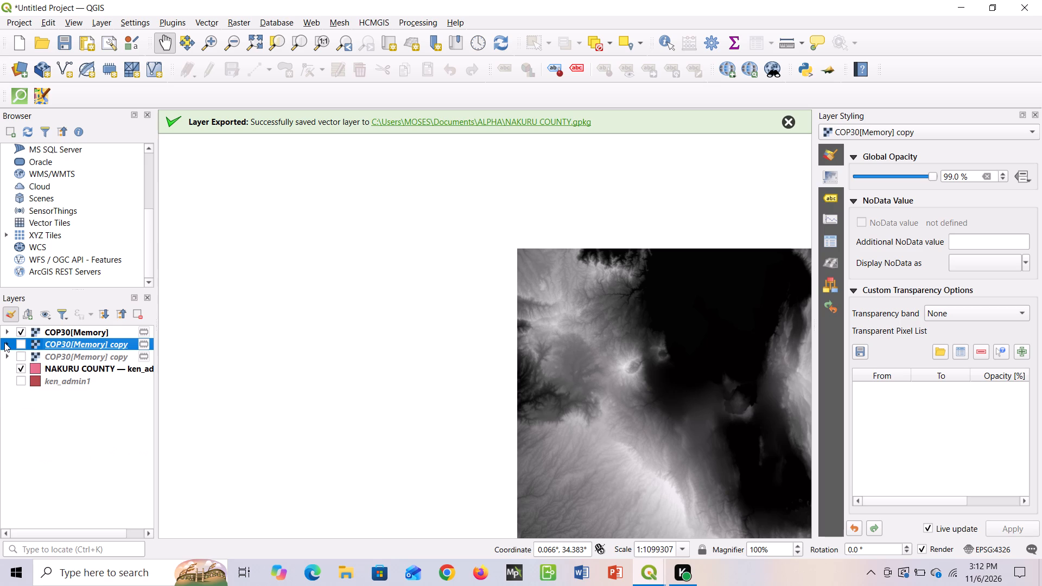
{"action": "left_click", "coordinate": [8, 344]}
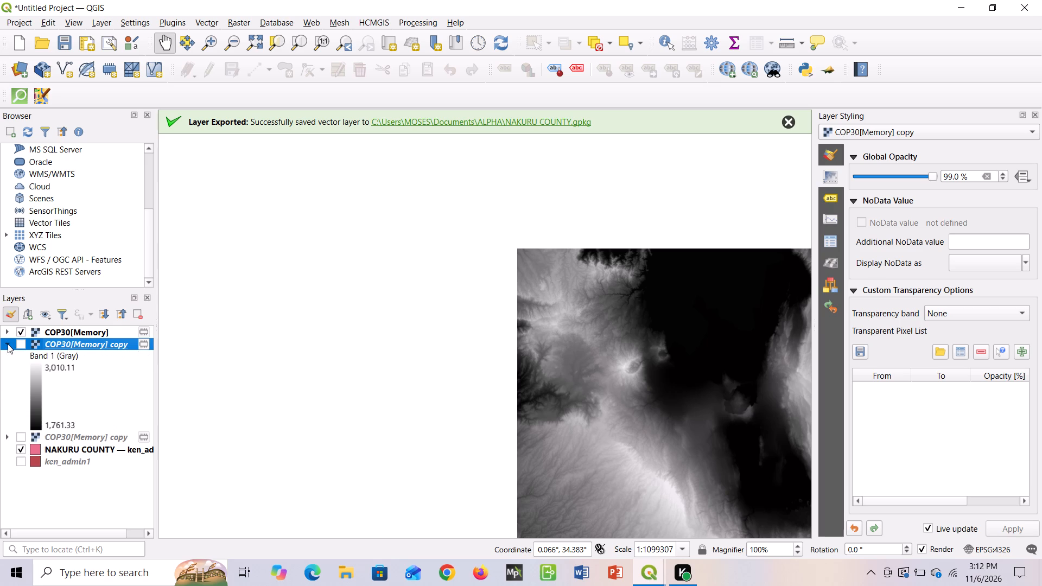
{"action": "left_click", "coordinate": [4, 328]}
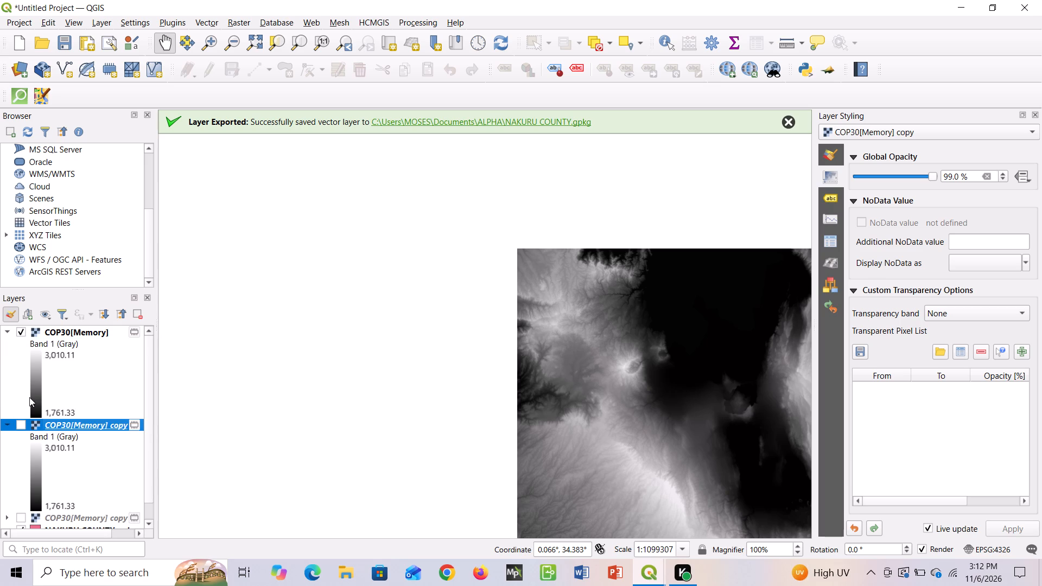
{"action": "left_click", "coordinate": [62, 329]}
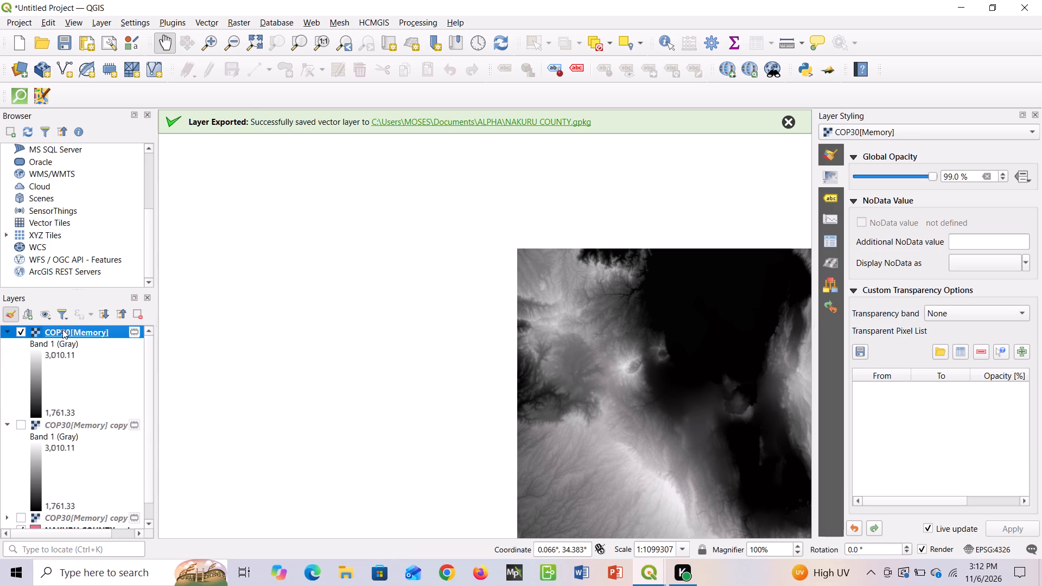
{"action": "right_click", "coordinate": [62, 329]}
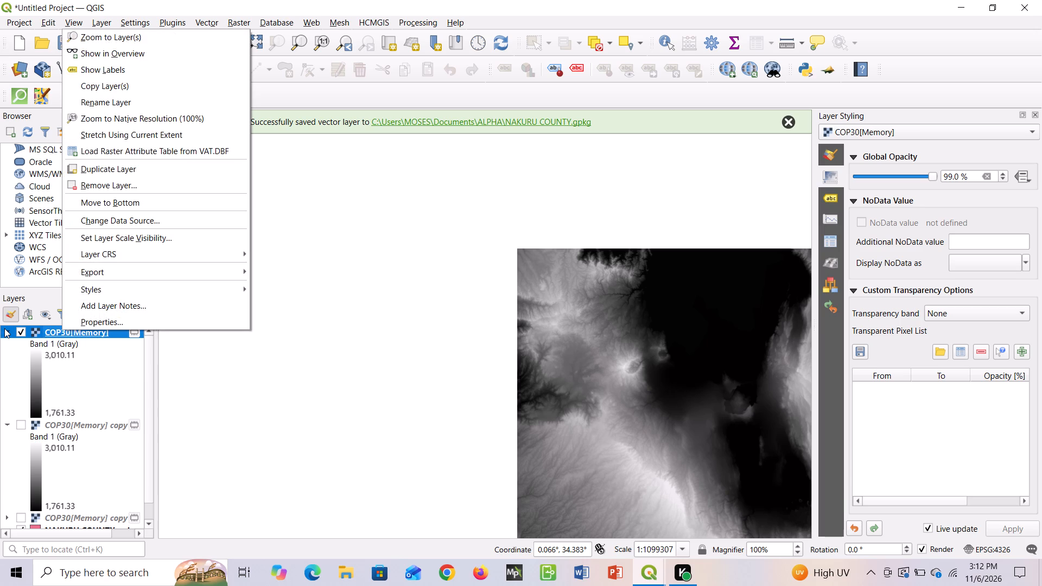
{"action": "left_click", "coordinate": [4, 328]}
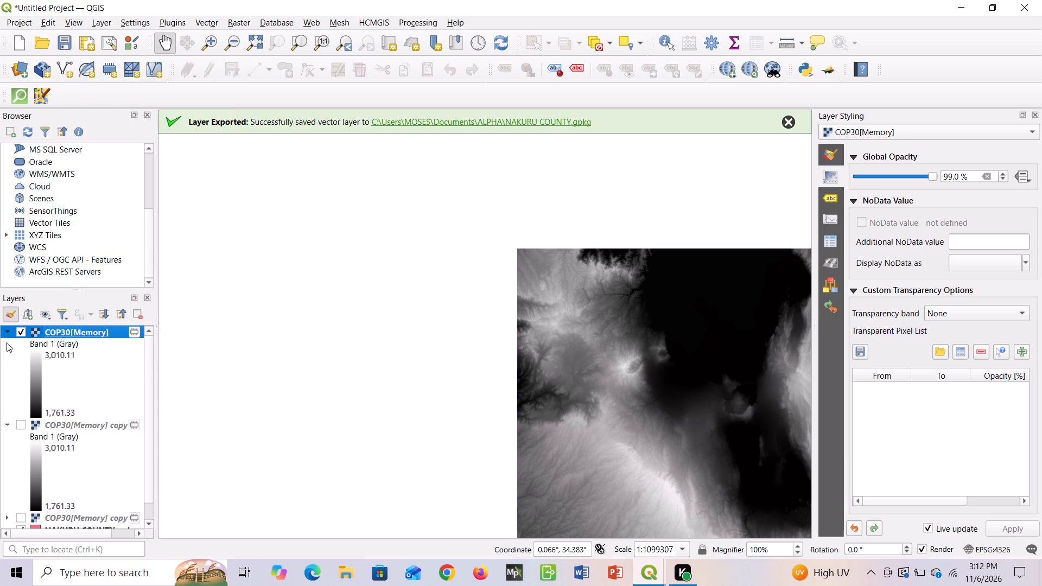
{"action": "left_click", "coordinate": [7, 342]}
{"action": "left_click", "coordinate": [60, 332]}
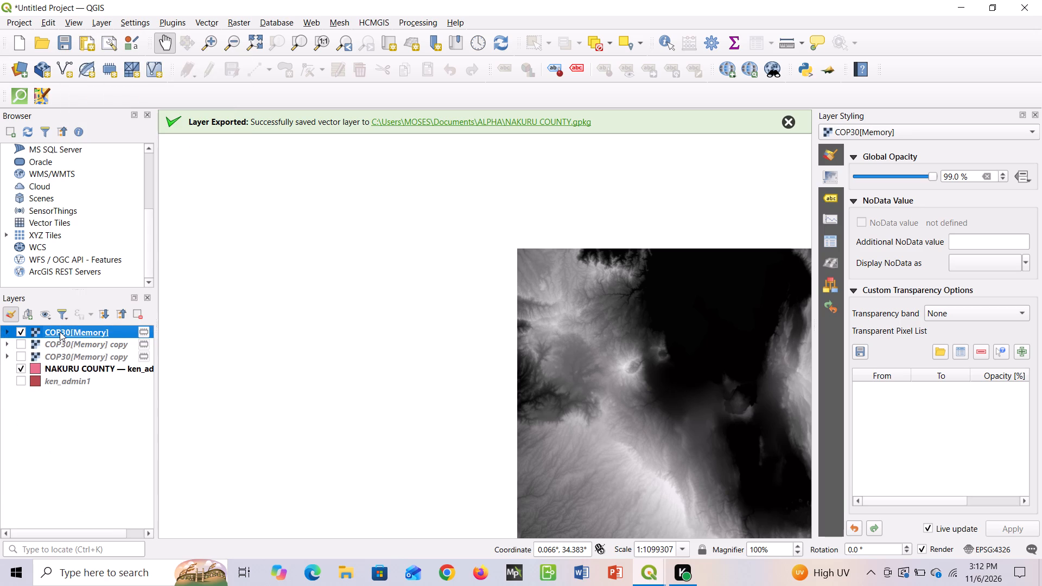
{"action": "left_click", "coordinate": [60, 332]}
Turn on the visibility of the COP30[Memory] copy directly below the original layer.
{"action": "left_click", "coordinate": [24, 344]}
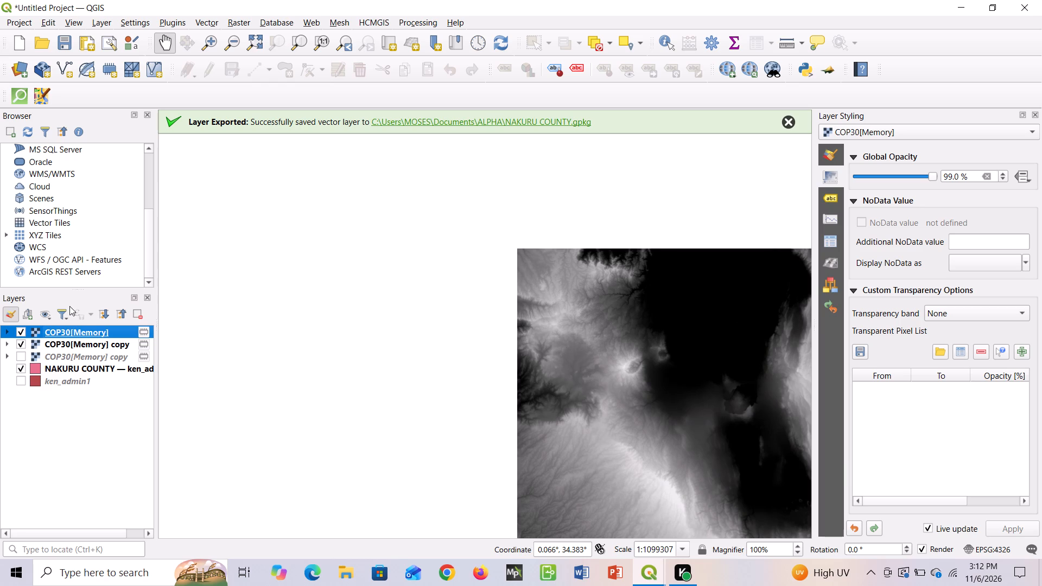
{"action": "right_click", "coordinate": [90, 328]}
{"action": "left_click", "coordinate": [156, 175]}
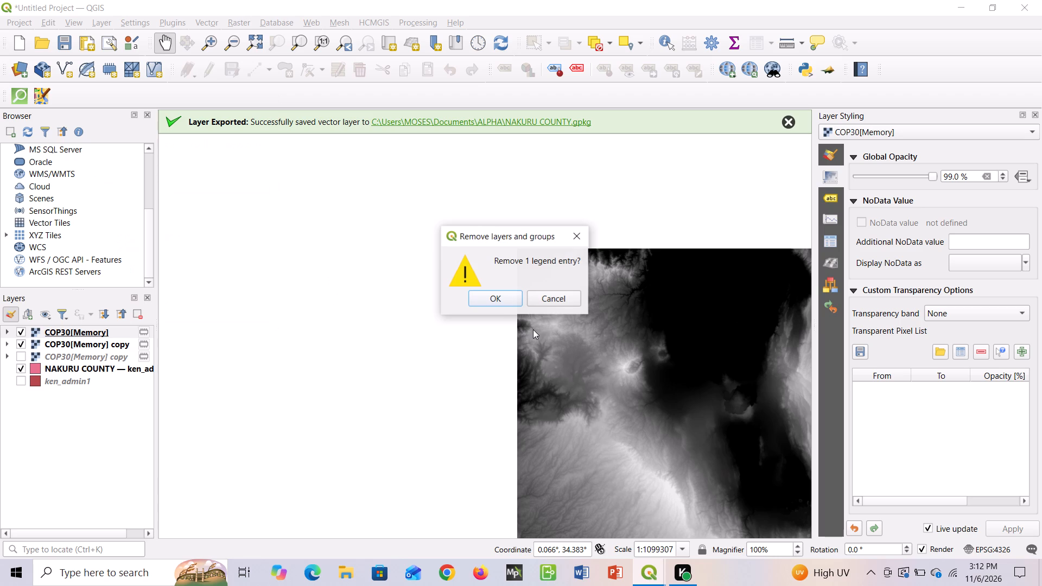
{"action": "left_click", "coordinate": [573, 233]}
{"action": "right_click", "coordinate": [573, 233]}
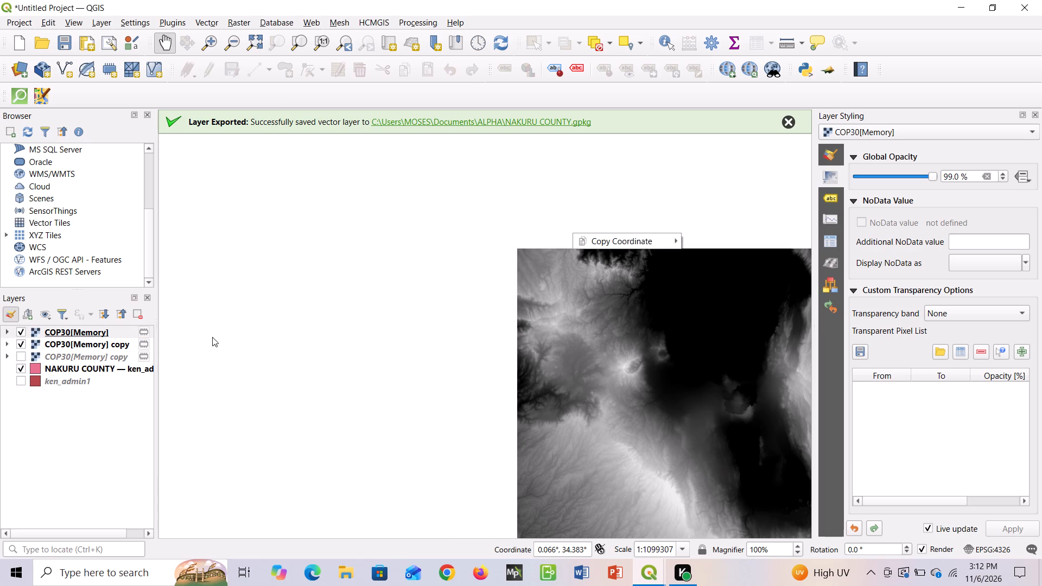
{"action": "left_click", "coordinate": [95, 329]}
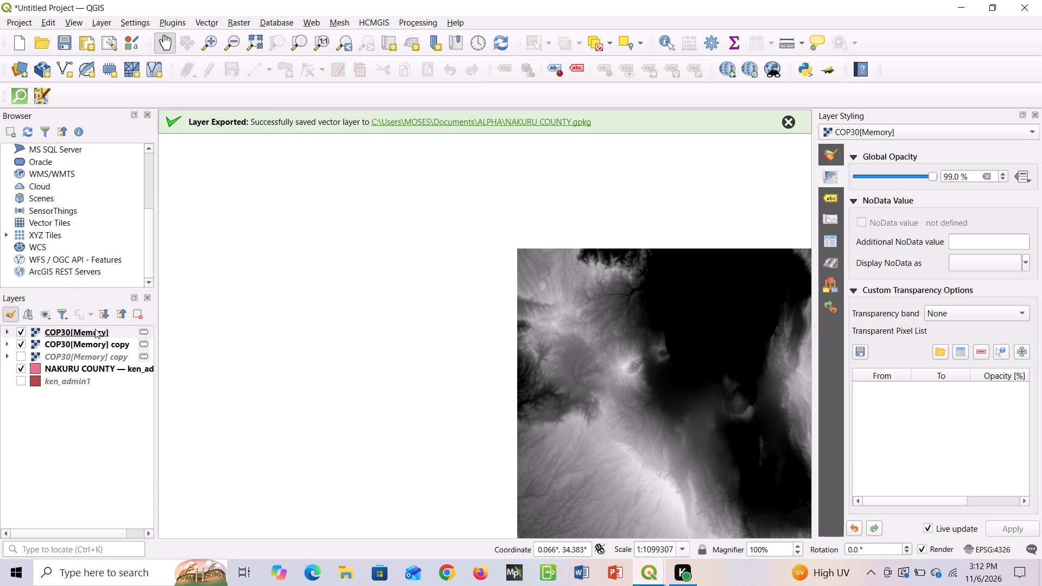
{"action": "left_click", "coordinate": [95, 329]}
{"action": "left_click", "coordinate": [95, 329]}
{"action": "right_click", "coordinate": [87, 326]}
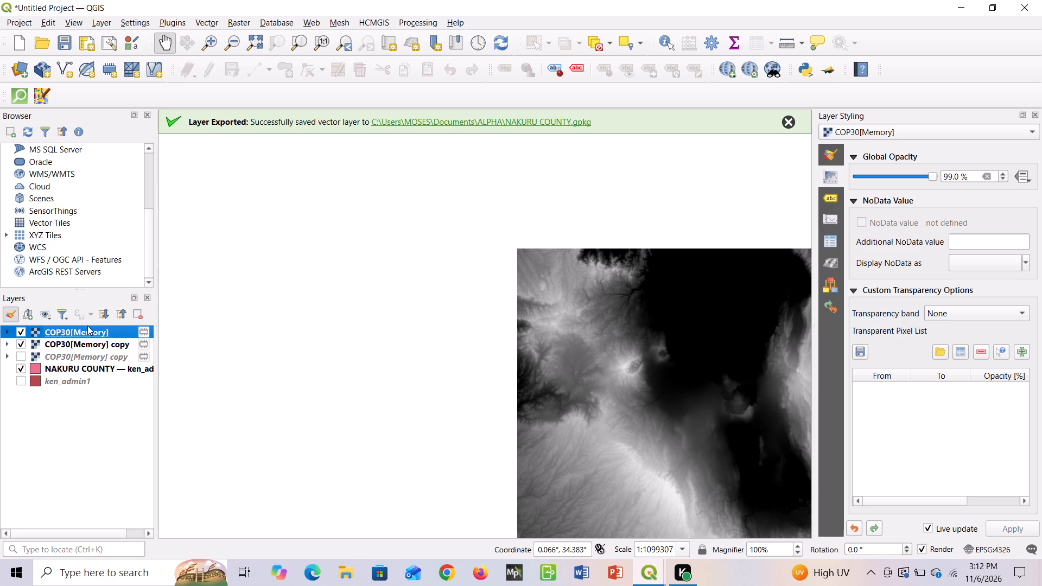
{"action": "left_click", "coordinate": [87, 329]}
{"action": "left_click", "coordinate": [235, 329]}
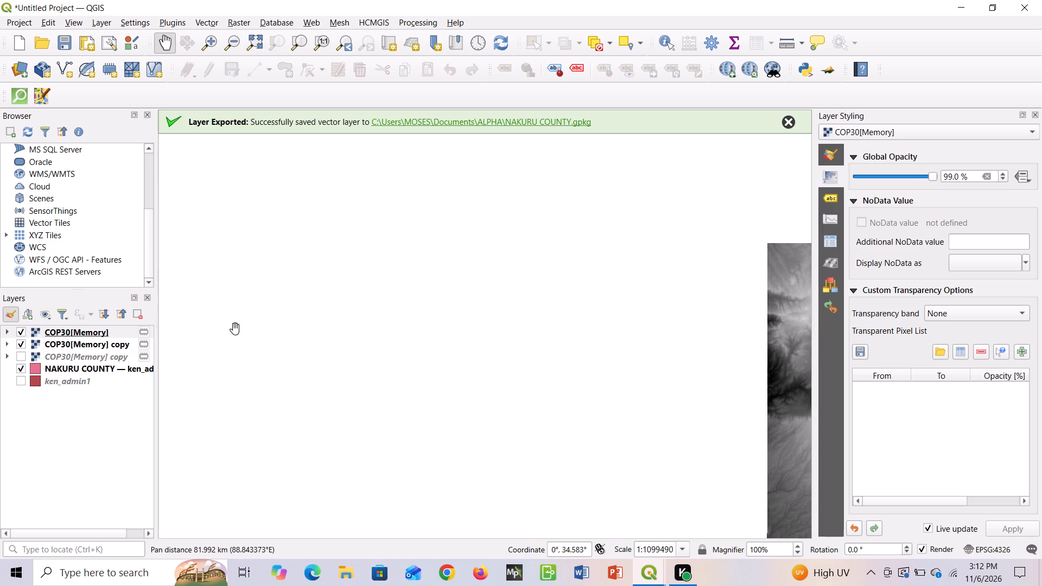
Rename the original COP30[Memory] layer, adding TO after its existing name.
{"action": "left_click", "coordinate": [98, 333]}
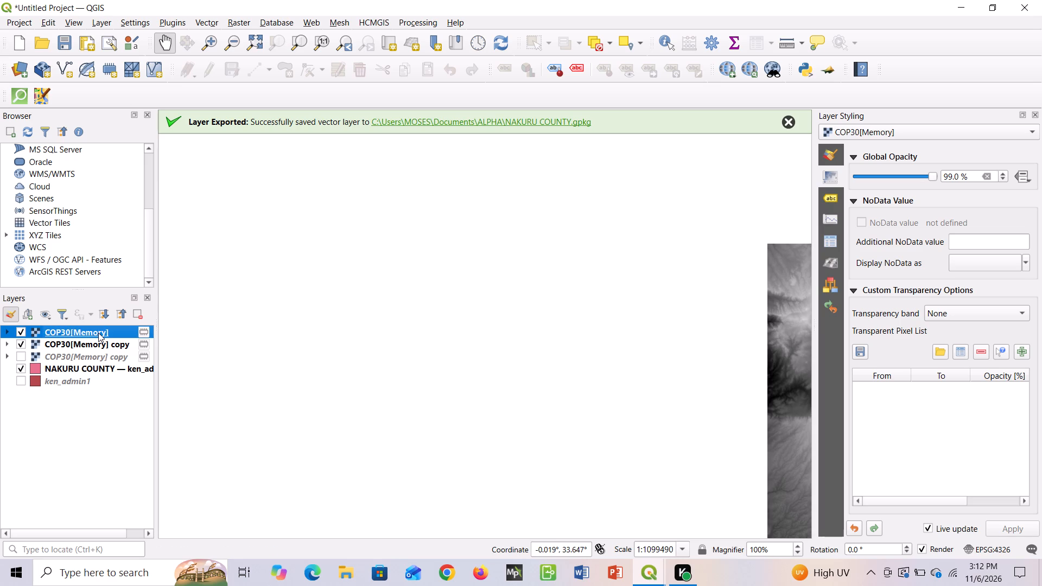
{"action": "left_click", "coordinate": [98, 333]}
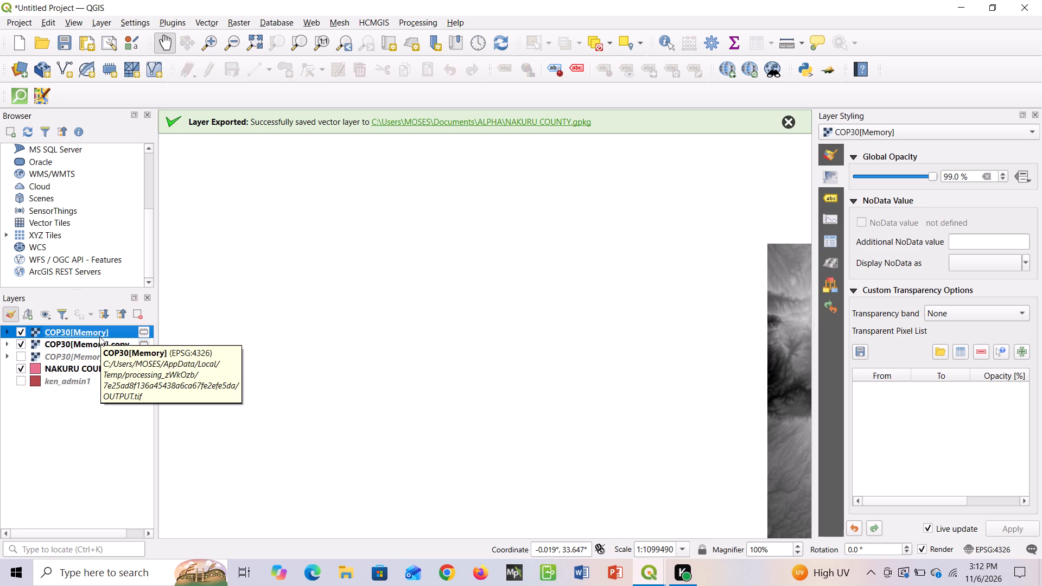
{"action": "right_click", "coordinate": [82, 326]}
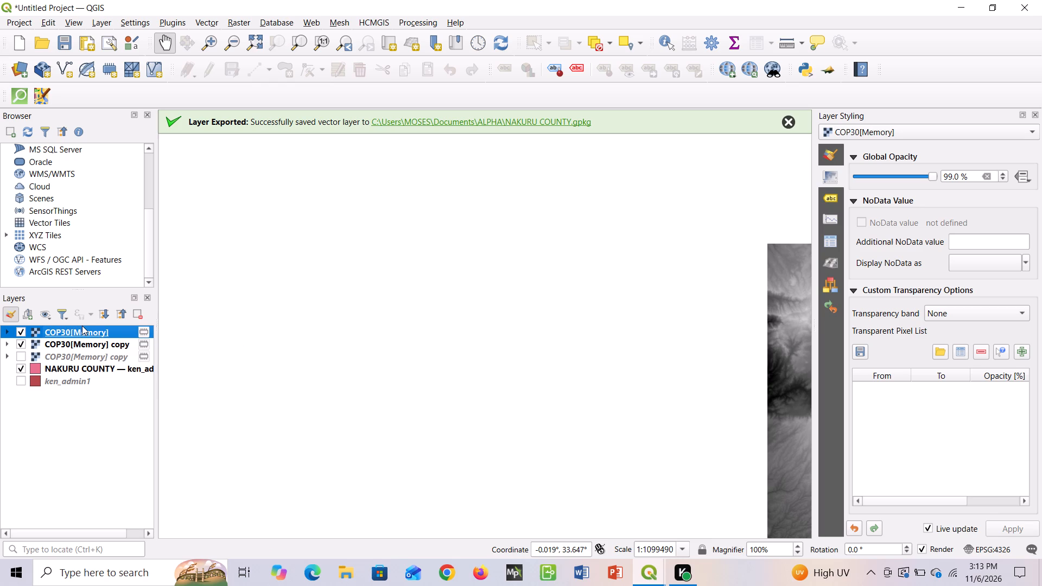
{"action": "right_click", "coordinate": [82, 326]}
{"action": "left_click", "coordinate": [82, 330]}
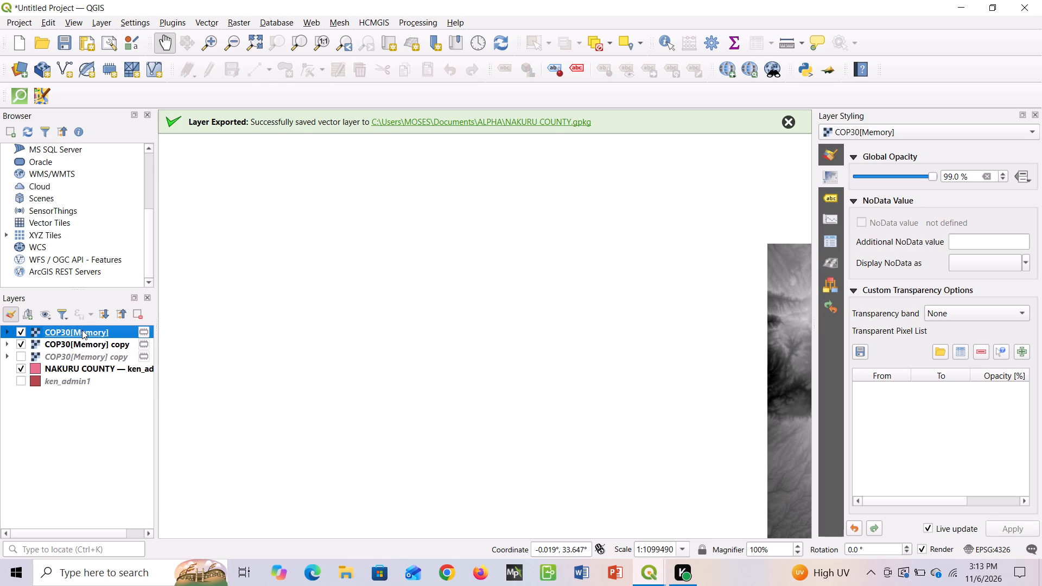
{"action": "right_click", "coordinate": [82, 330]}
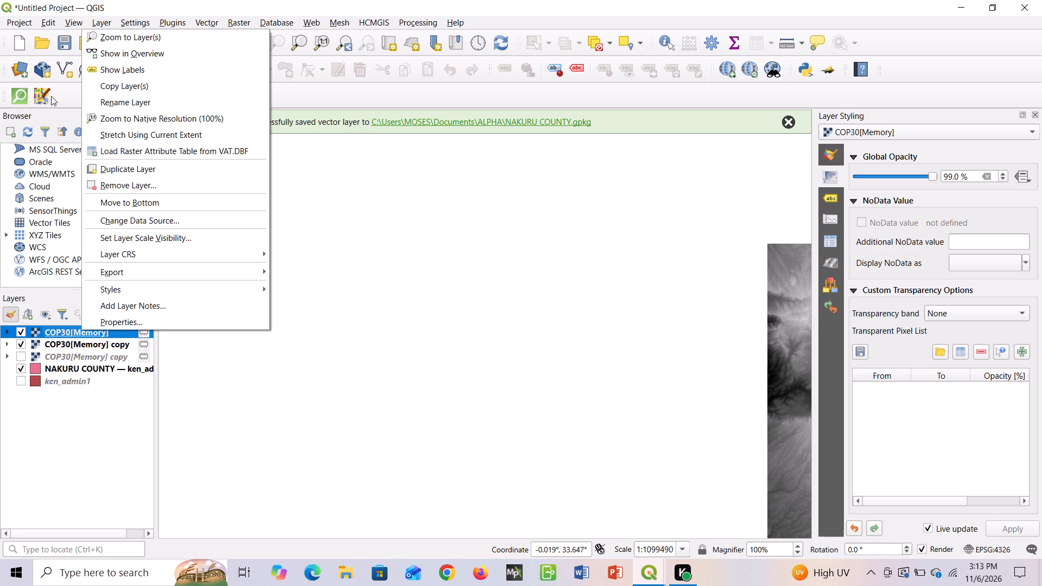
{"action": "left_click", "coordinate": [120, 101]}
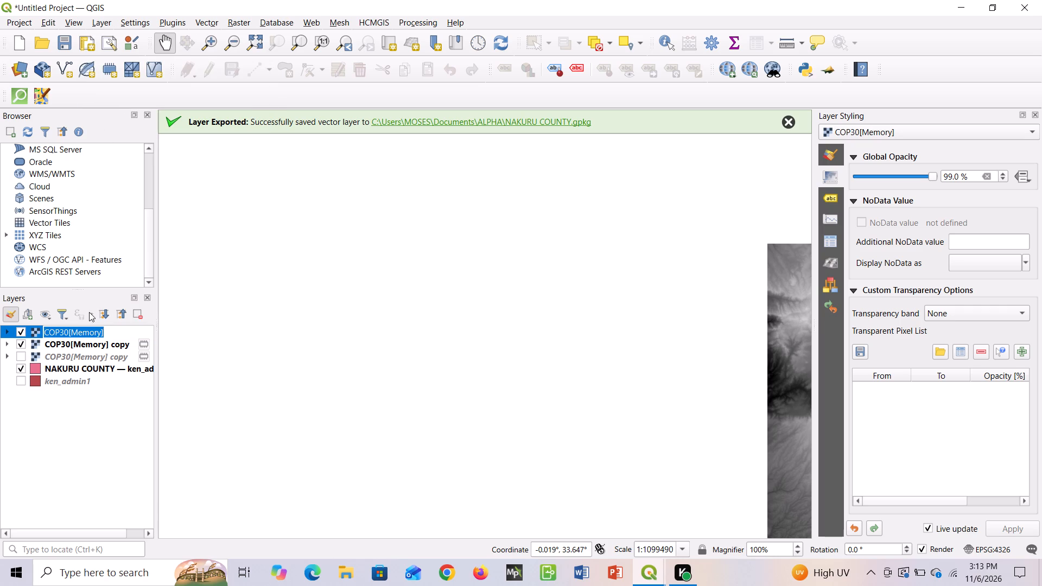
{"action": "left_click", "coordinate": [107, 328]}
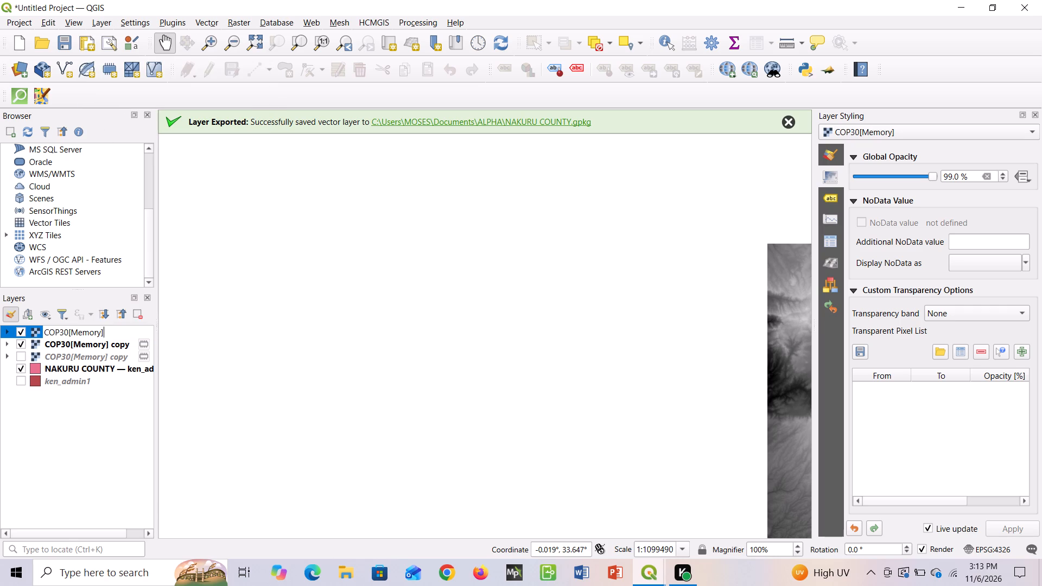
{"action": "key", "text": "space"}
{"action": "key", "text": "space"}
{"action": "key", "text": "space"}
{"action": "type", "text": "TO"}
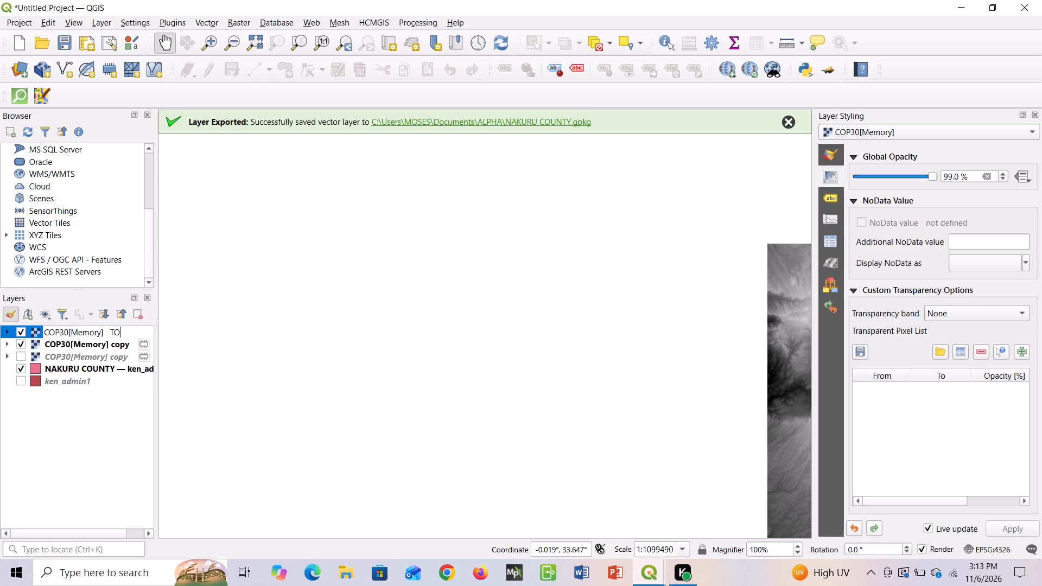
{"action": "left_click", "coordinate": [108, 333]}
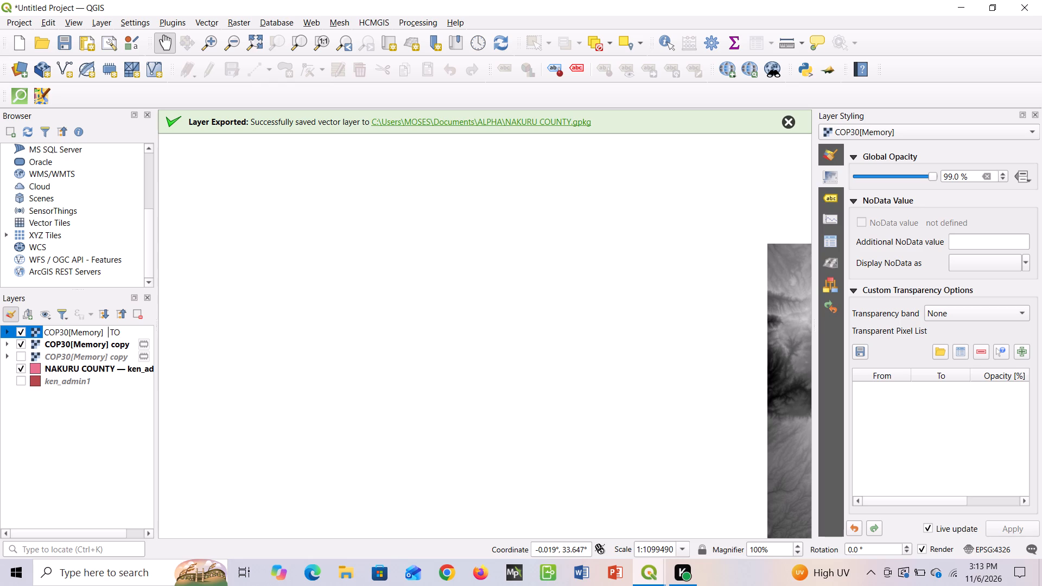
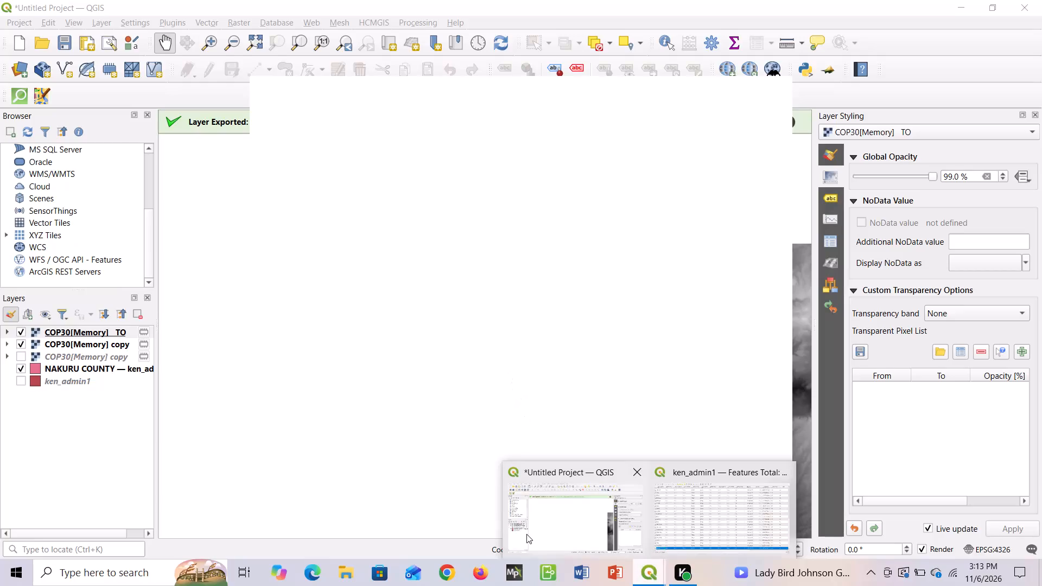
Duplicate the COP30[Memory] TO elevation layer and collapse the new copy's legend.
{"action": "left_click", "coordinate": [526, 534]}
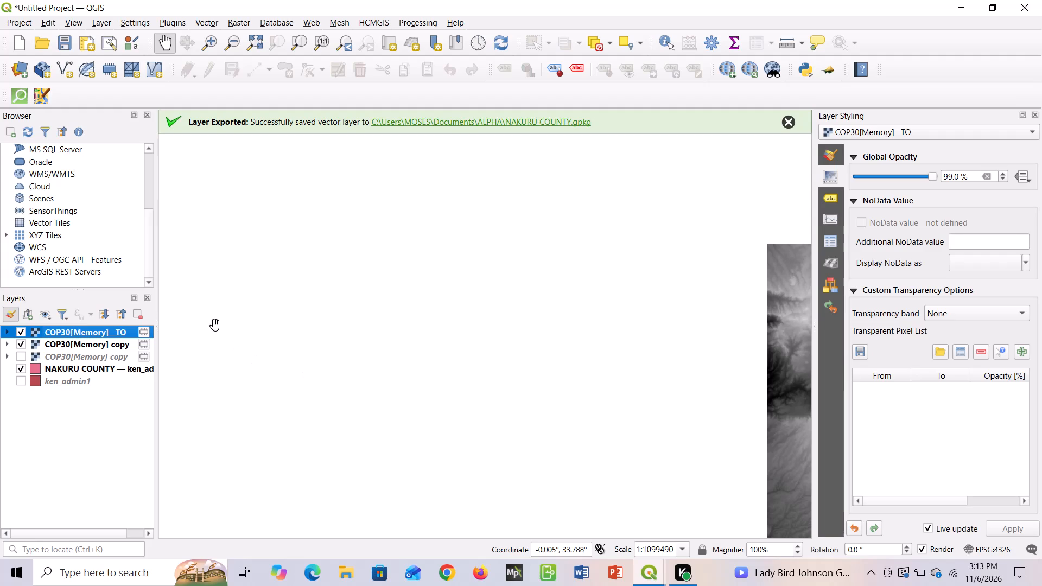
{"action": "left_click", "coordinate": [84, 327]}
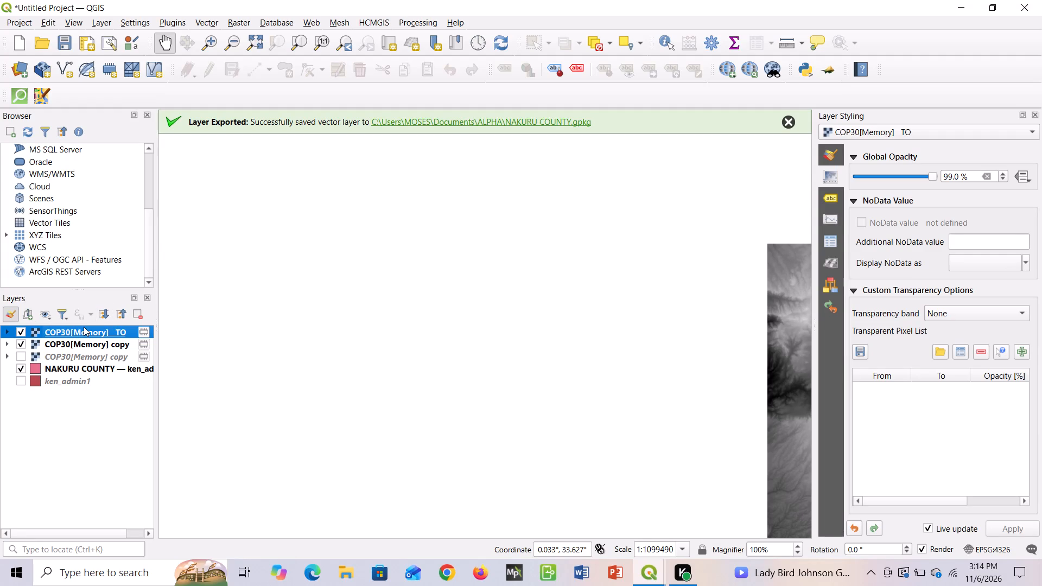
{"action": "left_click", "coordinate": [84, 327]}
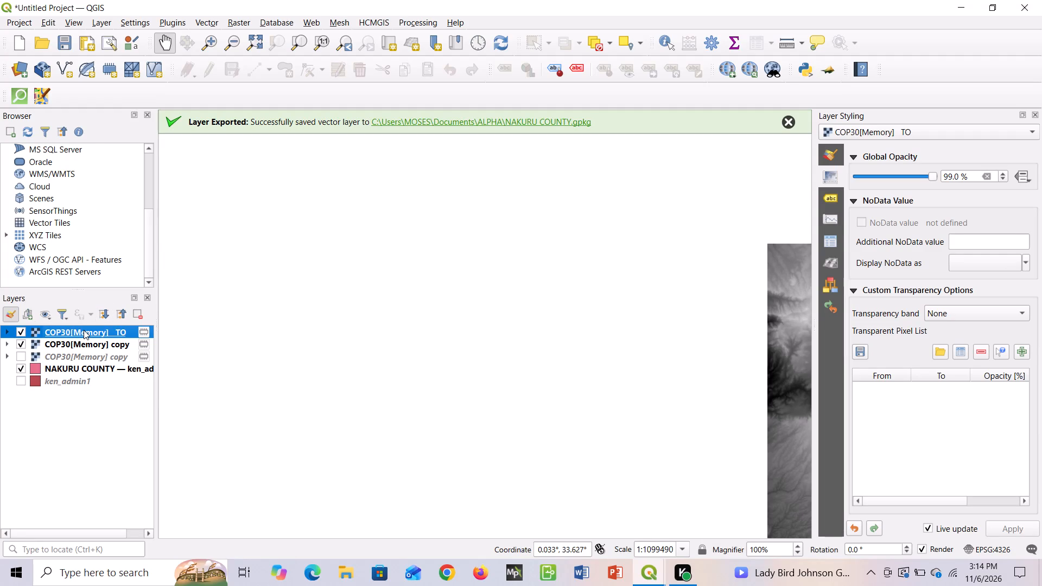
{"action": "right_click", "coordinate": [84, 330]}
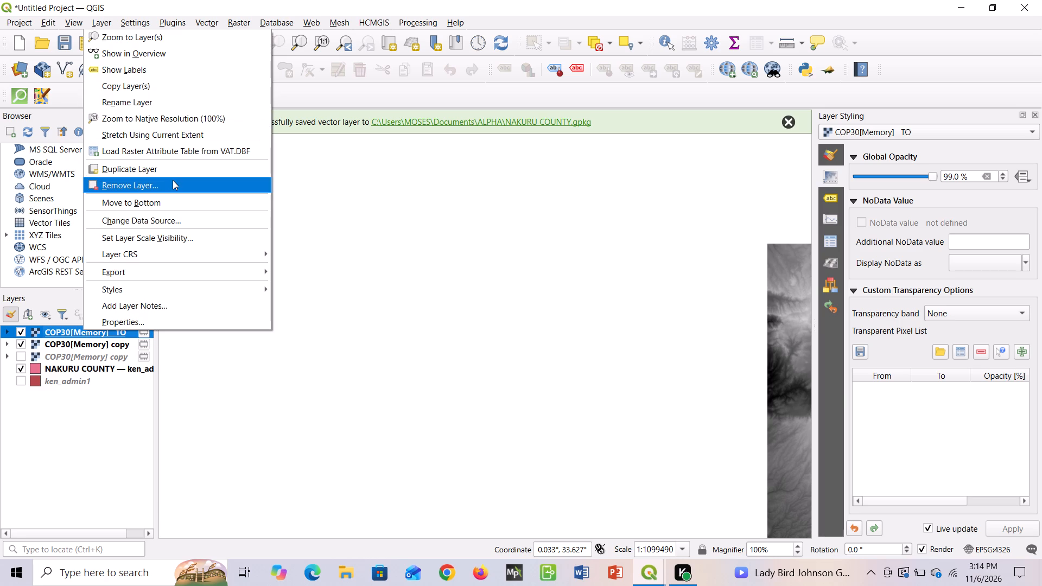
{"action": "left_click", "coordinate": [171, 168]}
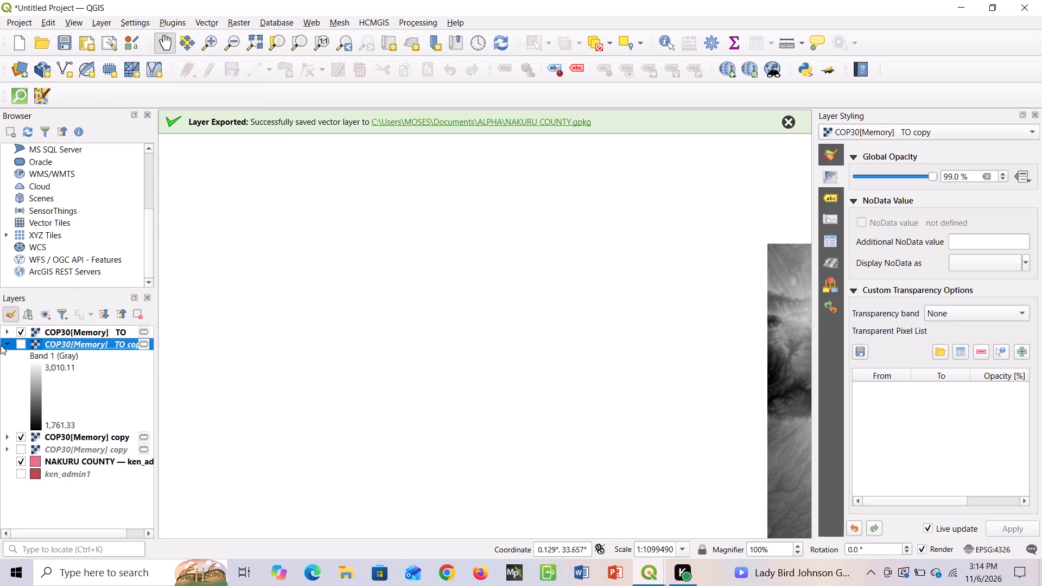
{"action": "left_click", "coordinate": [1, 343]}
{"action": "left_click", "coordinate": [2, 343]}
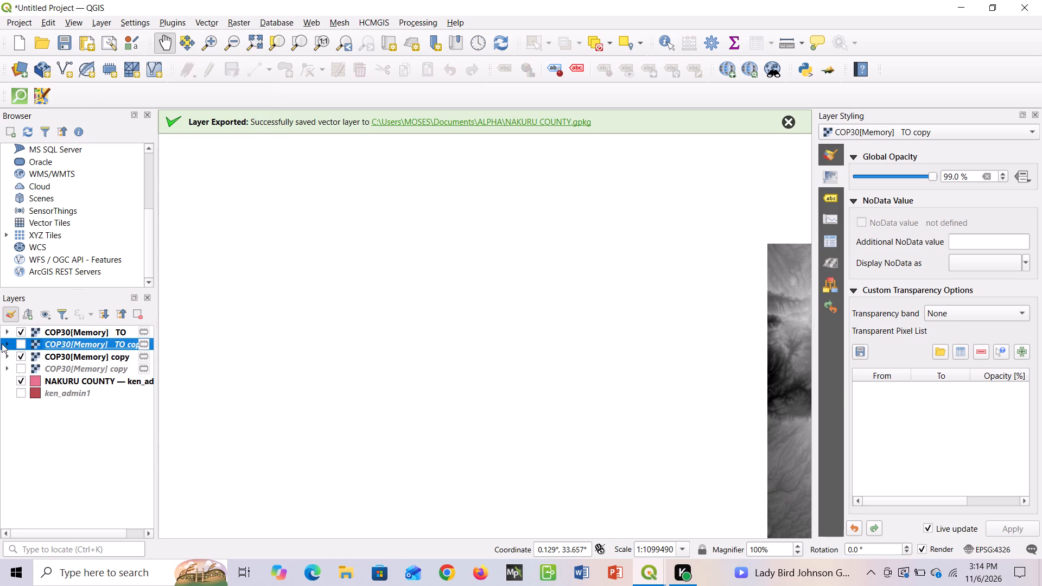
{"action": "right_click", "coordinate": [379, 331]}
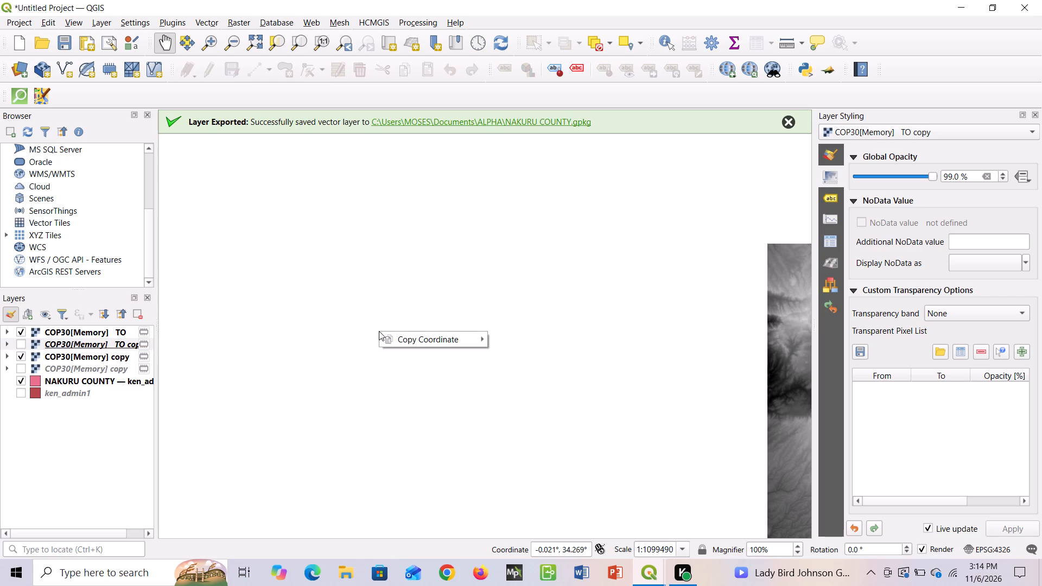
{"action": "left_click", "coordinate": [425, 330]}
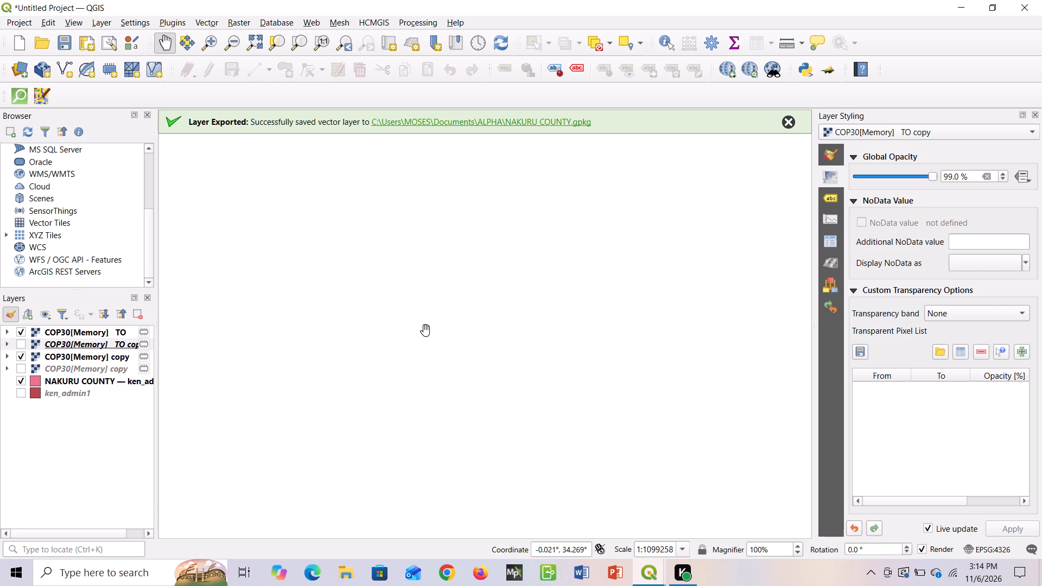
Turn on the visibility of the COP30[Memory] TO copy layer, leaving its legend collapsed.
{"action": "left_click", "coordinate": [22, 342]}
{"action": "left_click", "coordinate": [22, 342]}
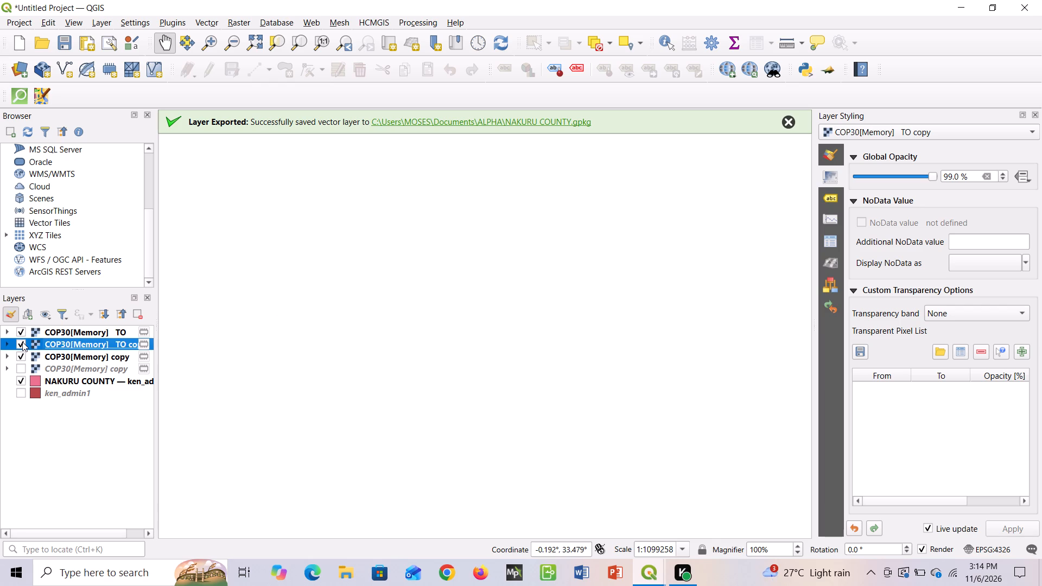
{"action": "left_click", "coordinate": [22, 342]}
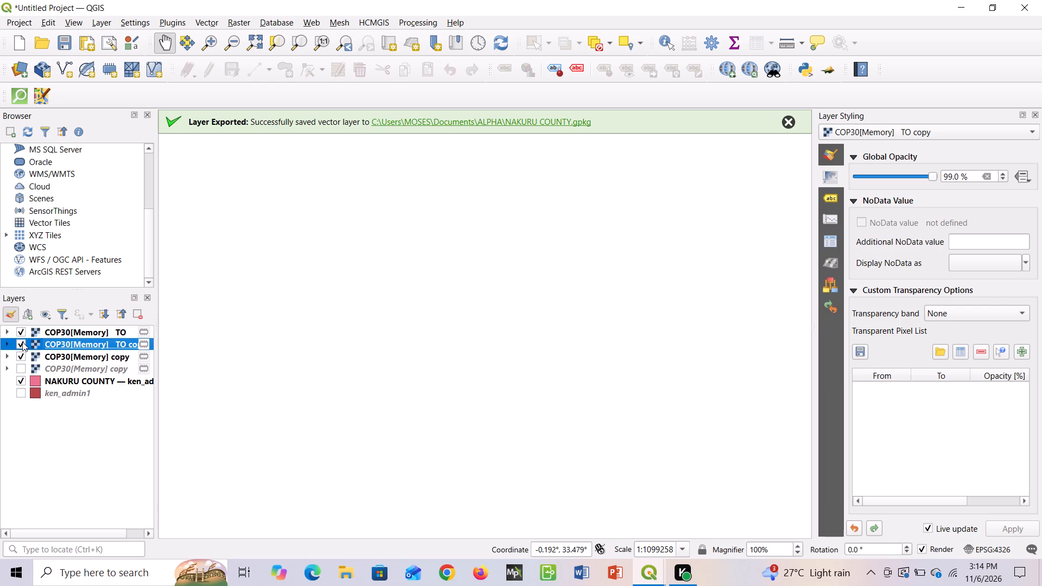
{"action": "left_click", "coordinate": [22, 342]}
{"action": "left_click", "coordinate": [22, 342]}
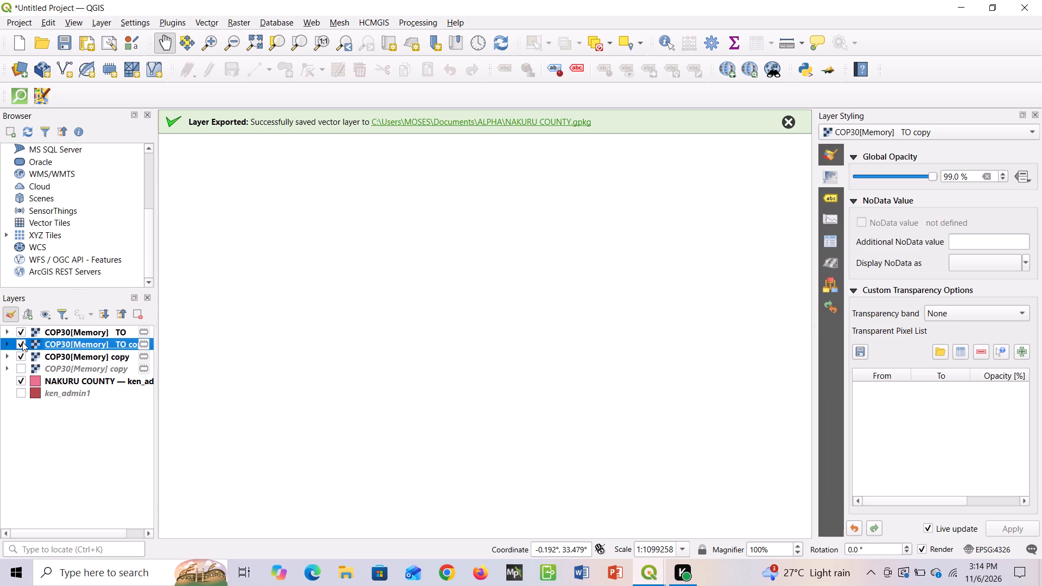
{"action": "left_click", "coordinate": [22, 342]}
{"action": "left_click", "coordinate": [8, 342]}
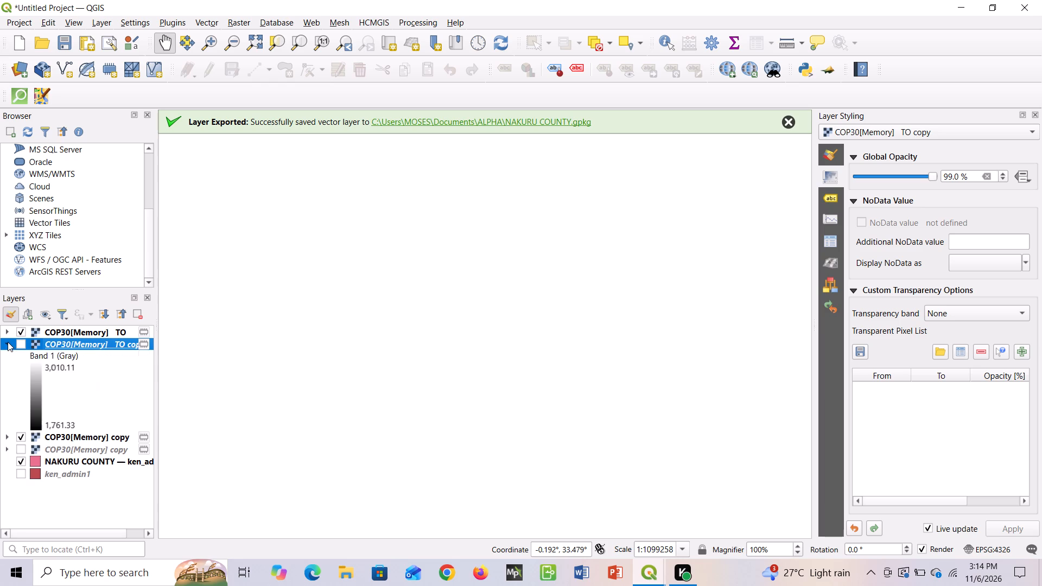
{"action": "left_click_drag", "start_coordinate": [41, 373], "coordinate": [15, 333]}
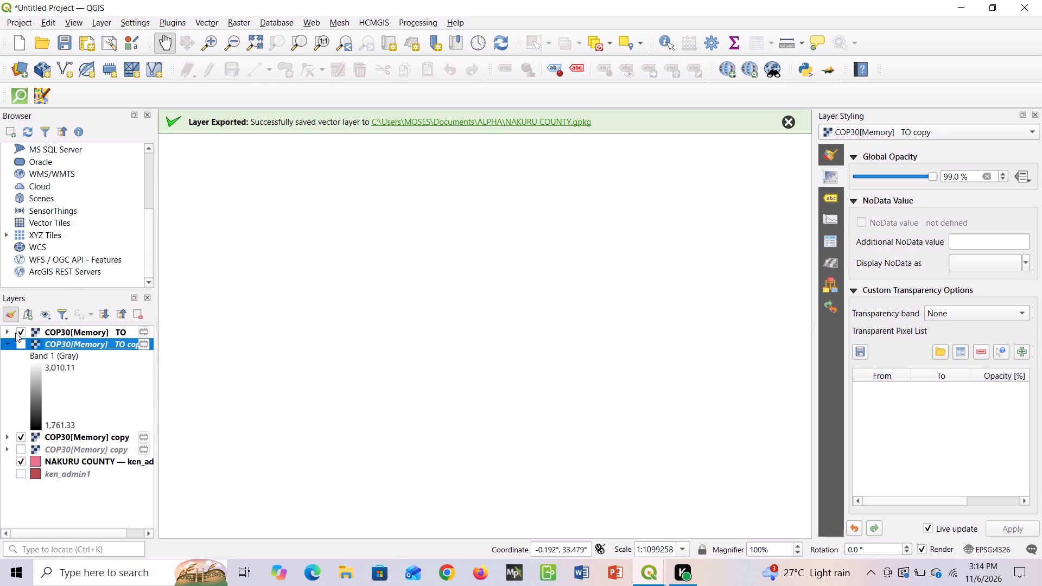
{"action": "left_click_drag", "start_coordinate": [15, 333], "coordinate": [22, 351]}
{"action": "left_click", "coordinate": [22, 351]}
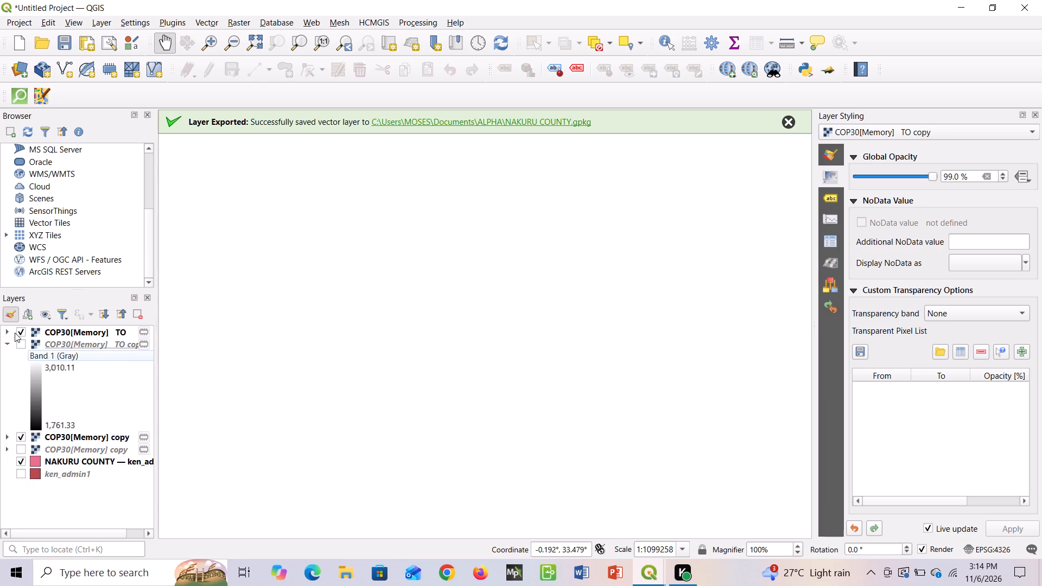
{"action": "left_click", "coordinate": [20, 342]}
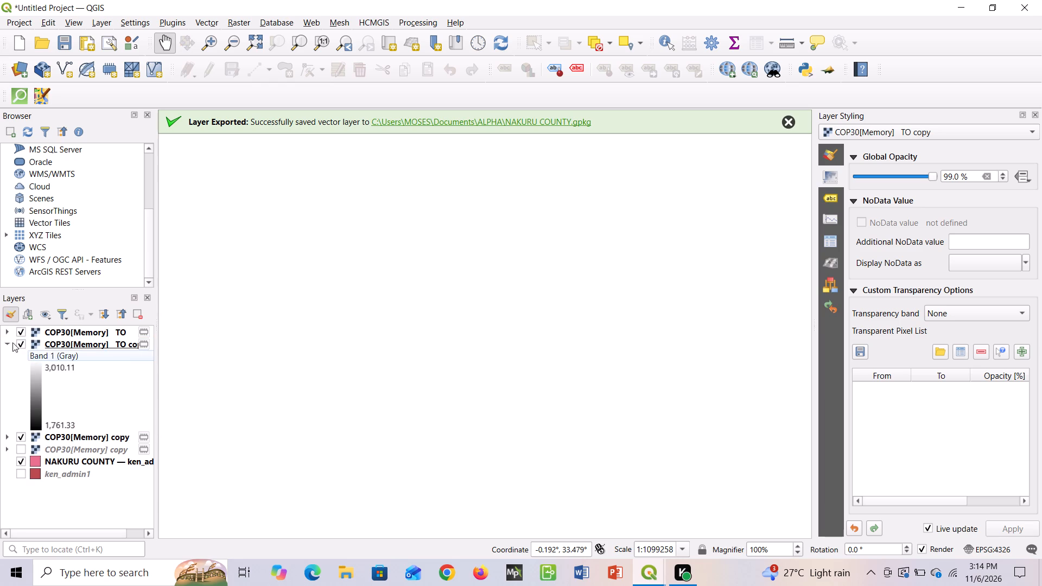
{"action": "left_click", "coordinate": [4, 341]}
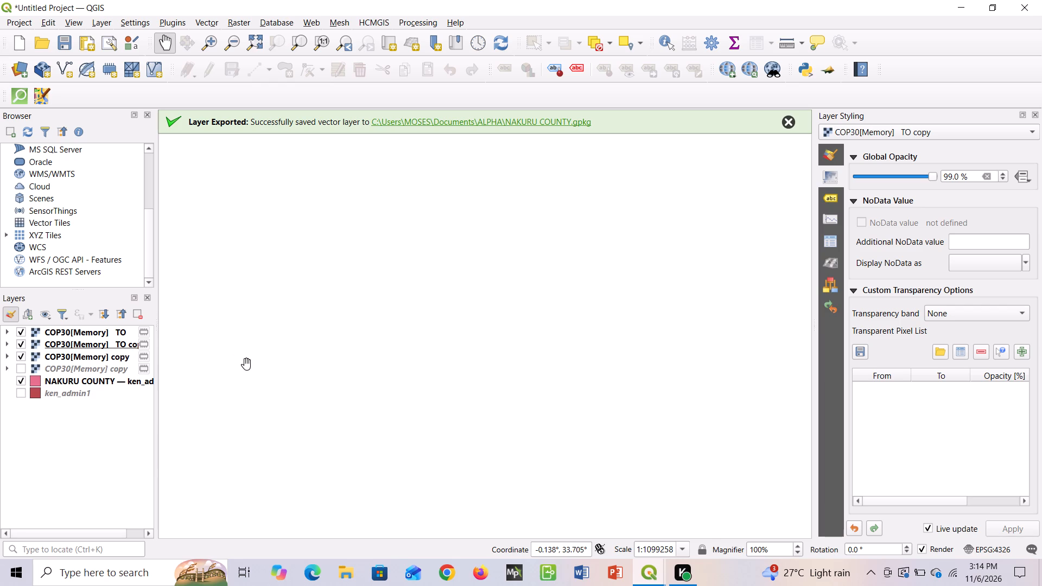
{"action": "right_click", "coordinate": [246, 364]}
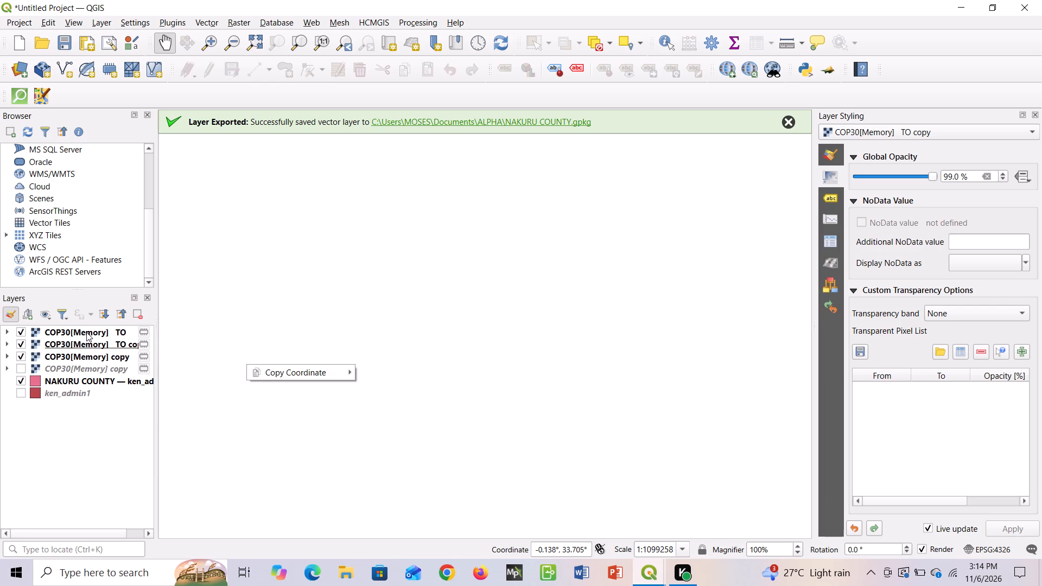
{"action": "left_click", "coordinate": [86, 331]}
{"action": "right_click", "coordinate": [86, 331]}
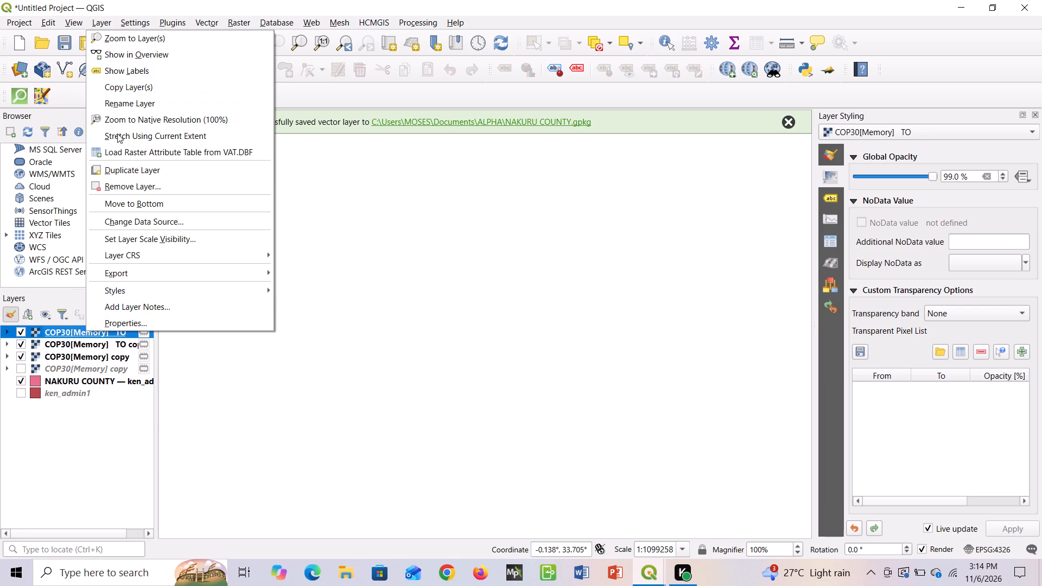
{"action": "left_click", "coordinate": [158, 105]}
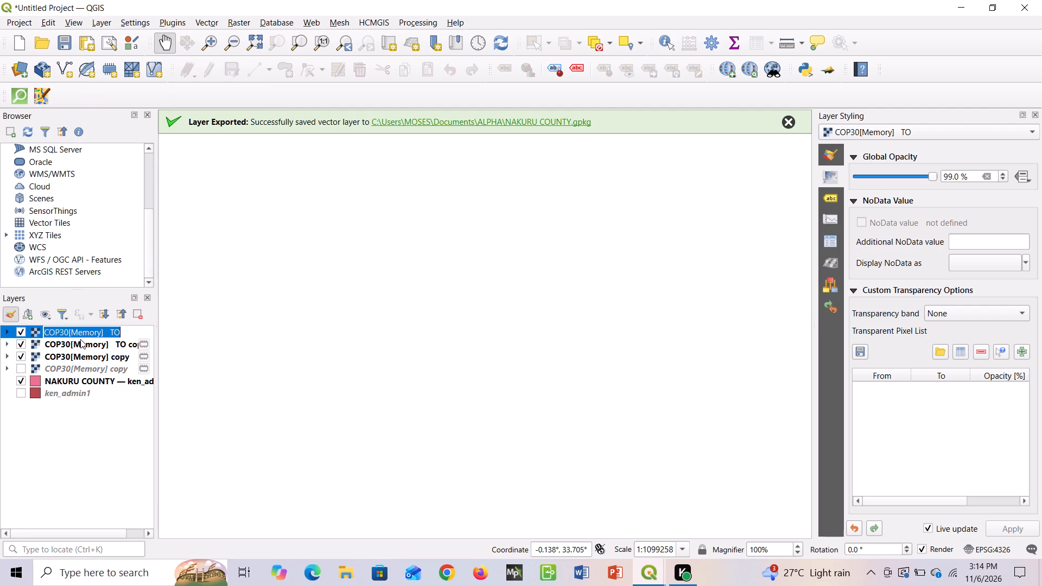
Make all layers in the project visible at once, including ken_admin1 and the remaining COP30[Memory] copy.
{"action": "left_click_drag", "start_coordinate": [43, 321], "coordinate": [197, 349]}
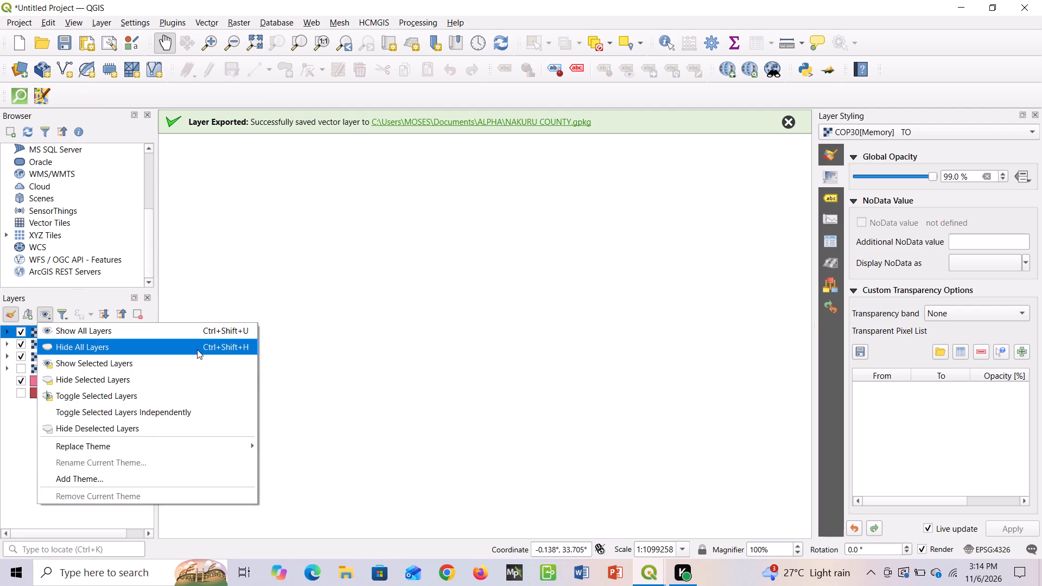
{"action": "left_click_drag", "start_coordinate": [197, 349], "coordinate": [195, 335]}
{"action": "left_click", "coordinate": [195, 335]}
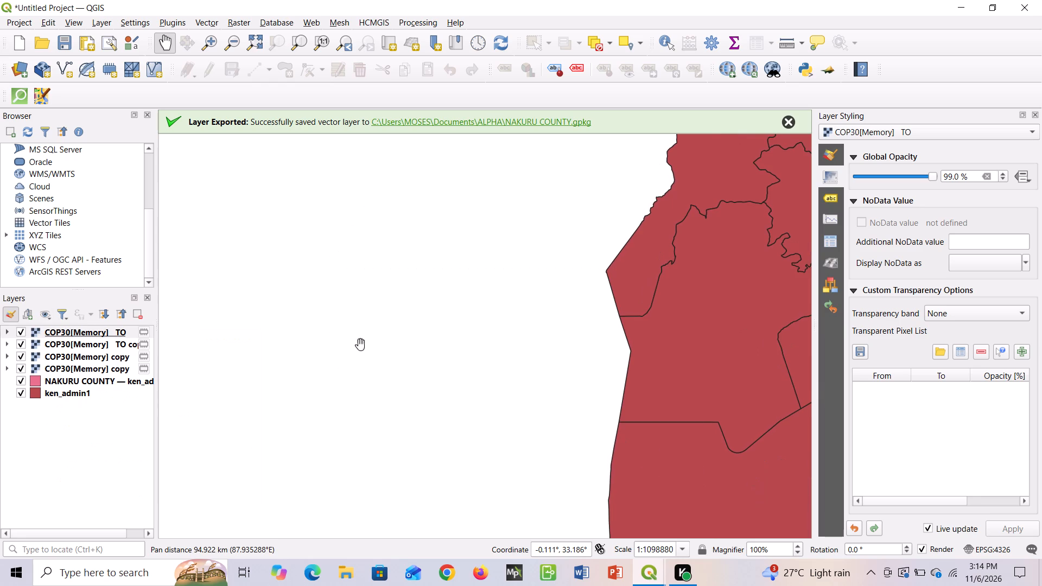
Examine where the elevation rasters lie relative to the Kenya county boundaries, viewing the whole country.
{"action": "scroll", "coordinate": [543, 348], "scroll_direction": "left", "scroll_amount": 3}
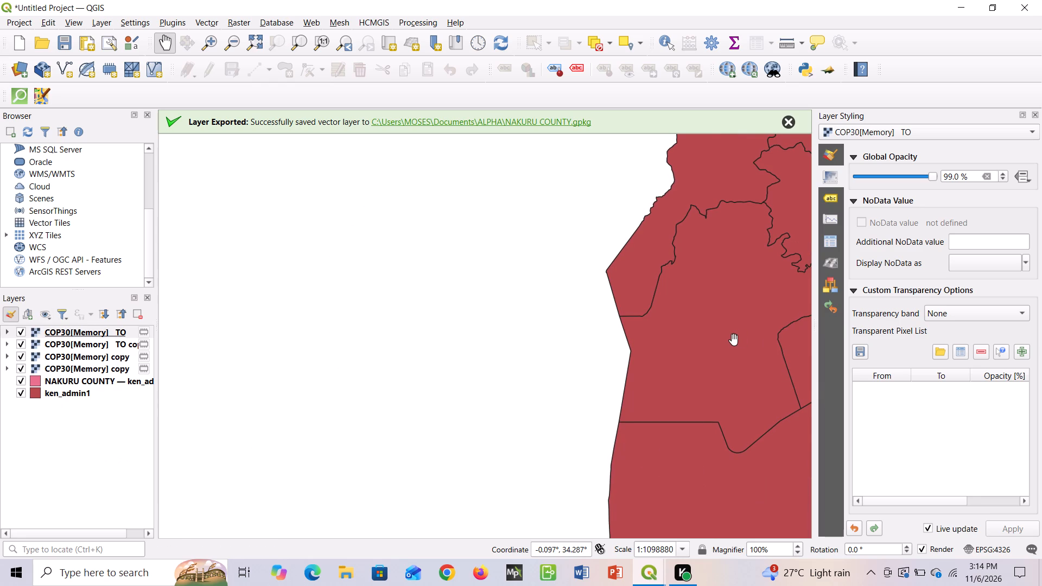
{"action": "left_click_drag", "start_coordinate": [734, 340], "coordinate": [331, 334]}
{"action": "scroll", "coordinate": [331, 334], "scroll_direction": "down", "scroll_amount": 2, "text": "ctrl"}
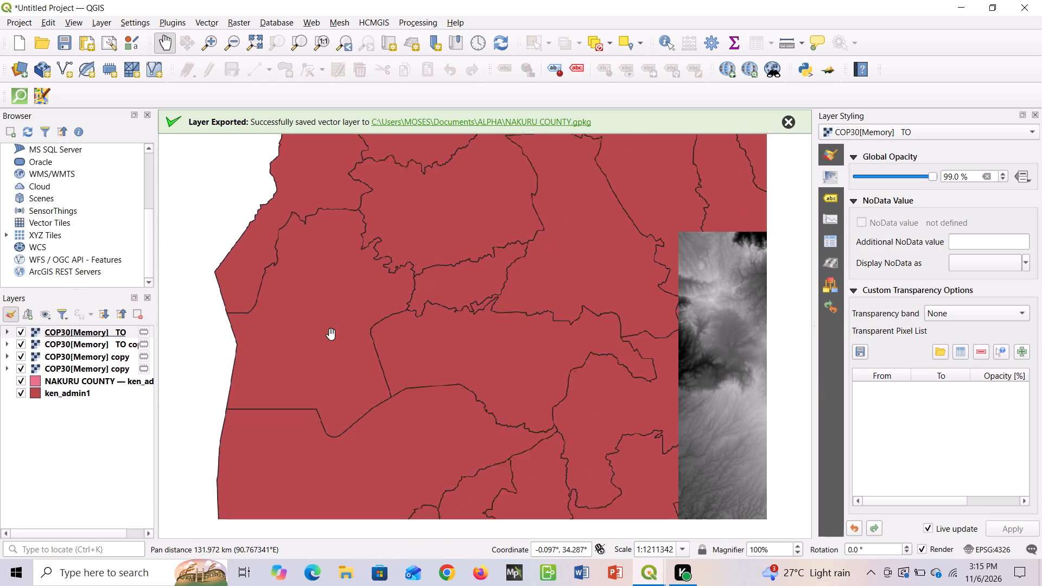
{"action": "scroll", "coordinate": [331, 334], "scroll_direction": "down", "scroll_amount": 6, "text": "ctrl"}
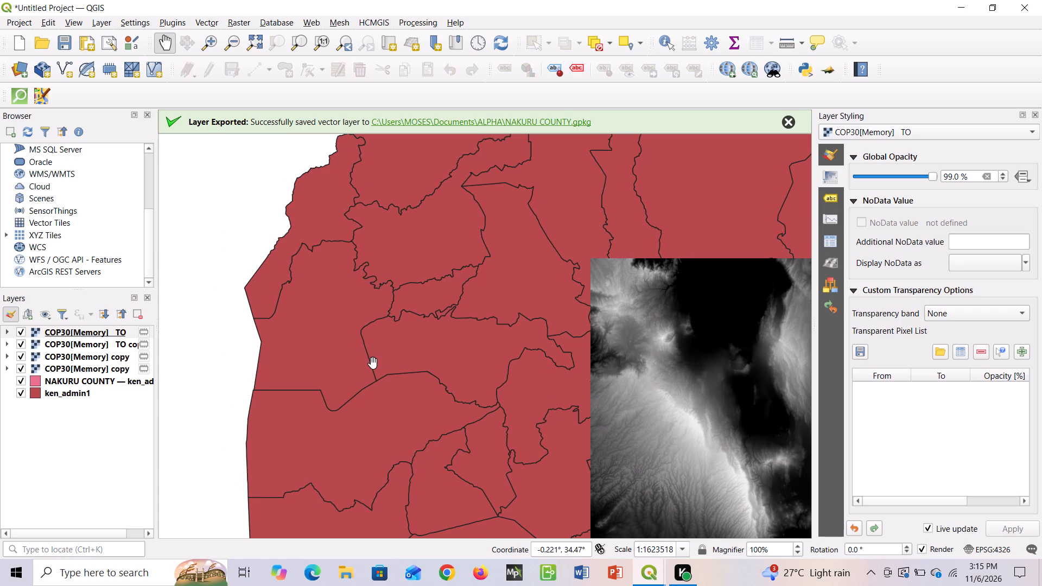
{"action": "scroll", "coordinate": [373, 363], "scroll_direction": "down", "scroll_amount": 7, "text": "ctrl"}
{"action": "scroll", "coordinate": [169, 461], "scroll_direction": "down", "scroll_amount": 4, "text": "ctrl"}
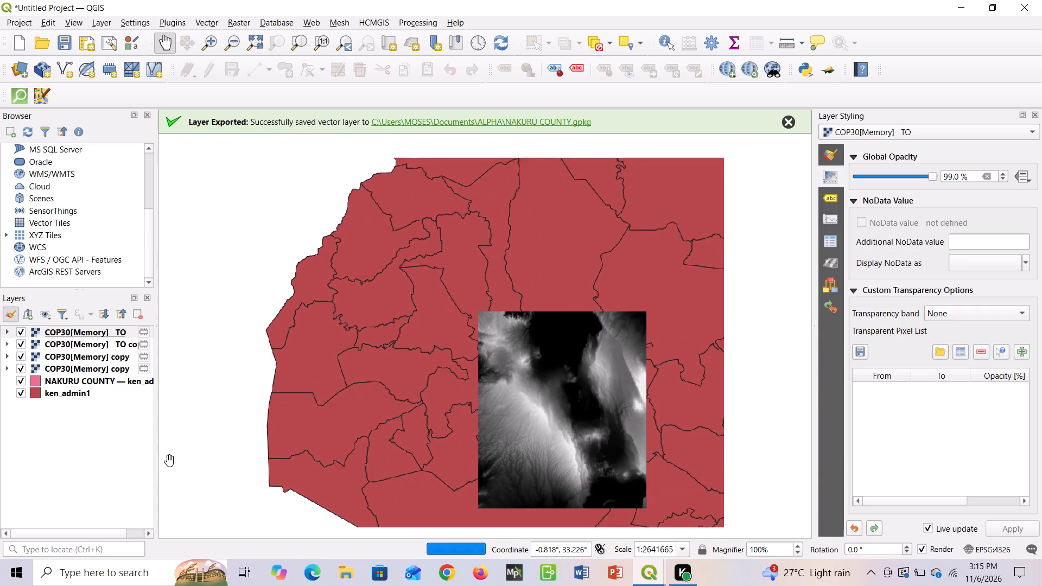
{"action": "scroll", "coordinate": [169, 461], "scroll_direction": "down", "scroll_amount": 6, "text": "ctrl"}
{"action": "scroll", "coordinate": [169, 461], "scroll_direction": "left", "scroll_amount": 1, "text": "ctrl"}
{"action": "scroll", "coordinate": [169, 461], "scroll_direction": "down", "scroll_amount": 5, "text": "ctrl"}
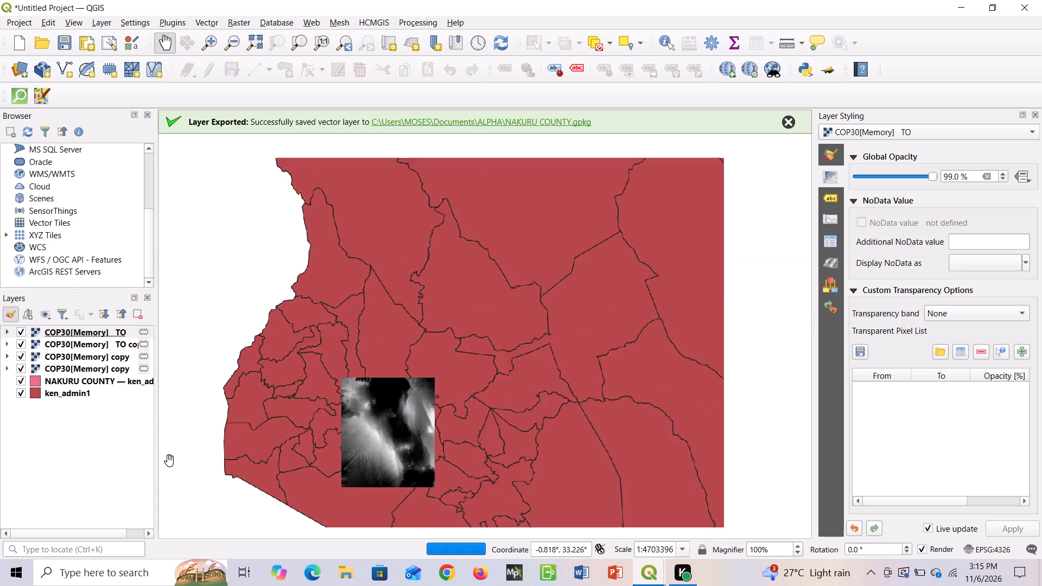
{"action": "scroll", "coordinate": [169, 461], "scroll_direction": "down", "scroll_amount": 2, "text": "ctrl"}
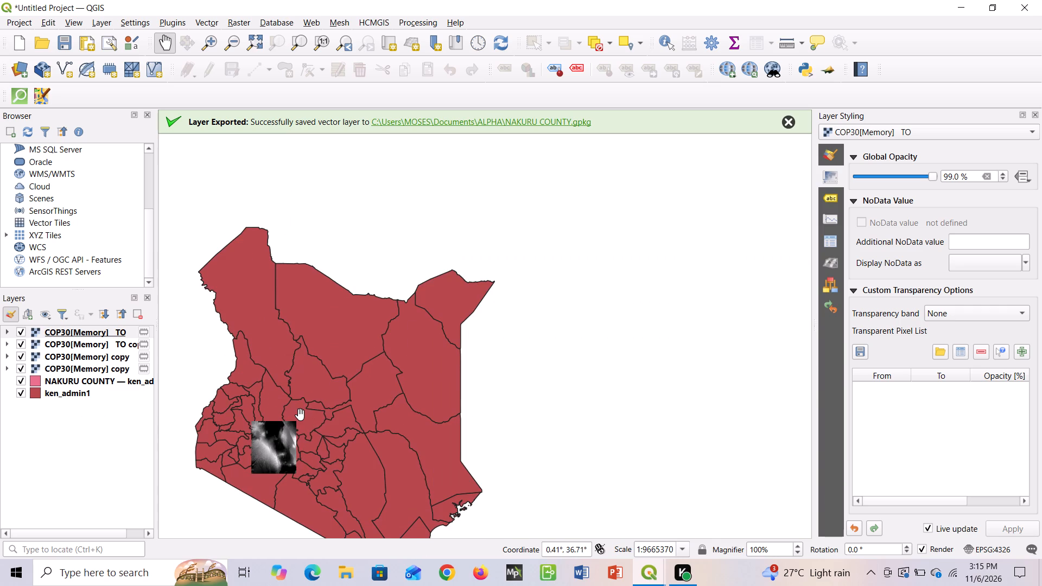
{"action": "scroll", "coordinate": [300, 415], "scroll_direction": "right", "scroll_amount": 1, "text": "ctrl"}
{"action": "scroll", "coordinate": [300, 415], "scroll_direction": "up", "scroll_amount": 1, "text": "ctrl"}
{"action": "scroll", "coordinate": [300, 415], "scroll_direction": "right", "scroll_amount": 1, "text": "ctrl"}
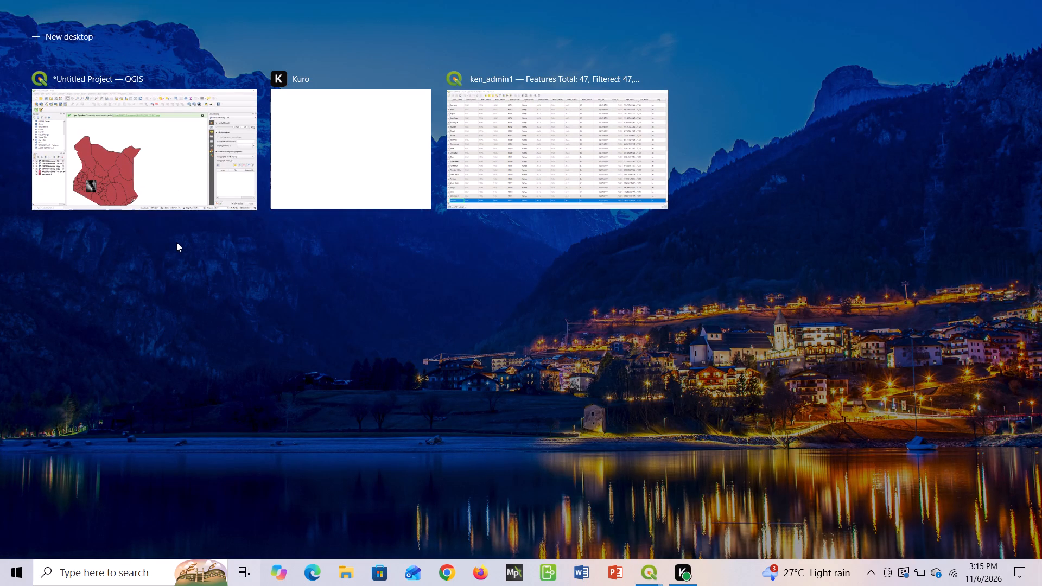
{"action": "left_click", "coordinate": [163, 188]}
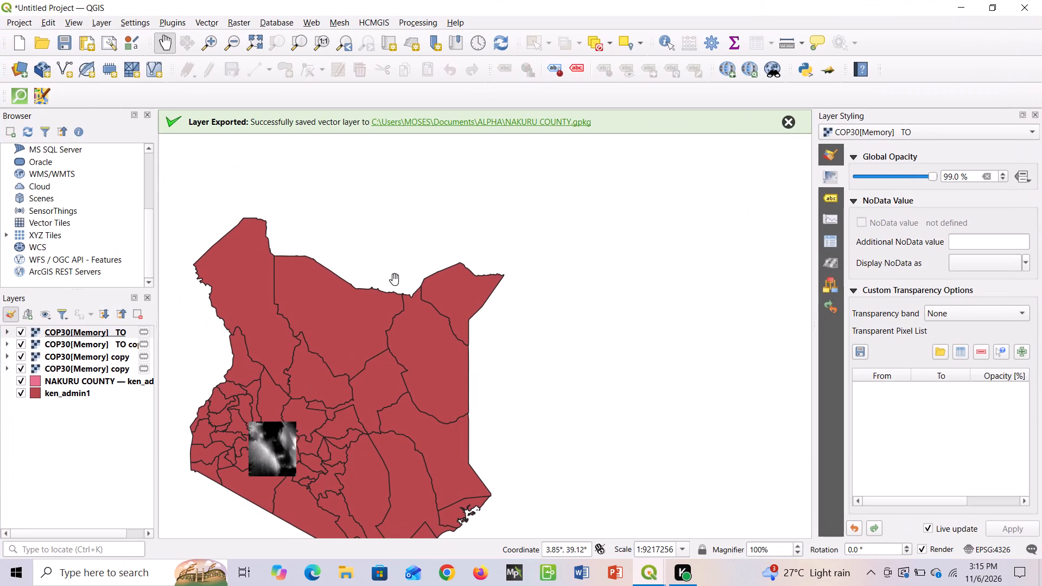
{"action": "scroll", "coordinate": [395, 279], "scroll_direction": "right", "scroll_amount": 4}
{"action": "scroll", "coordinate": [365, 322], "scroll_direction": "down", "scroll_amount": 1}
{"action": "scroll", "coordinate": [365, 322], "scroll_direction": "up", "scroll_amount": 1}
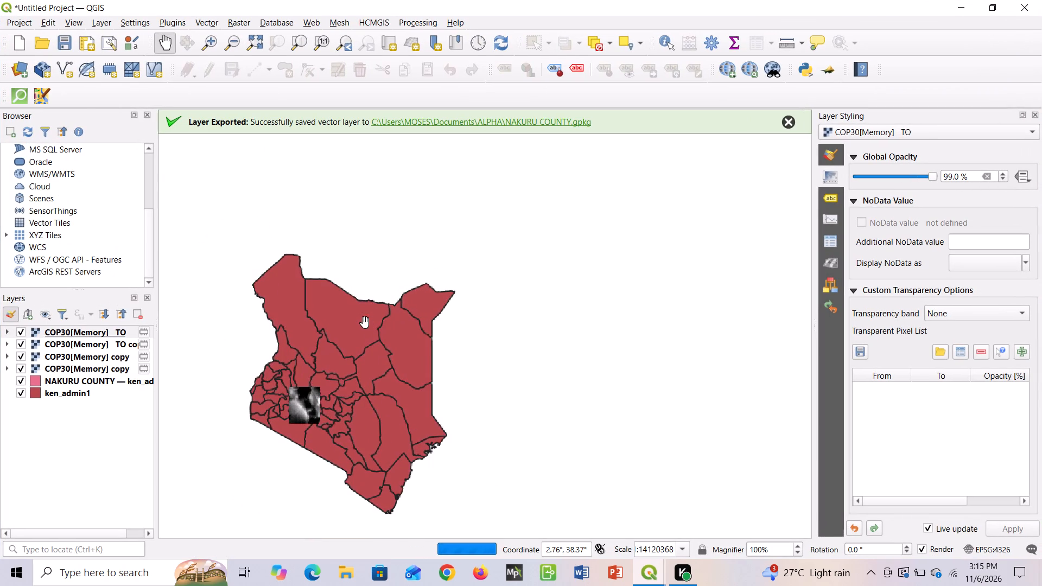
{"action": "triple_click", "coordinate": [350, 382]}
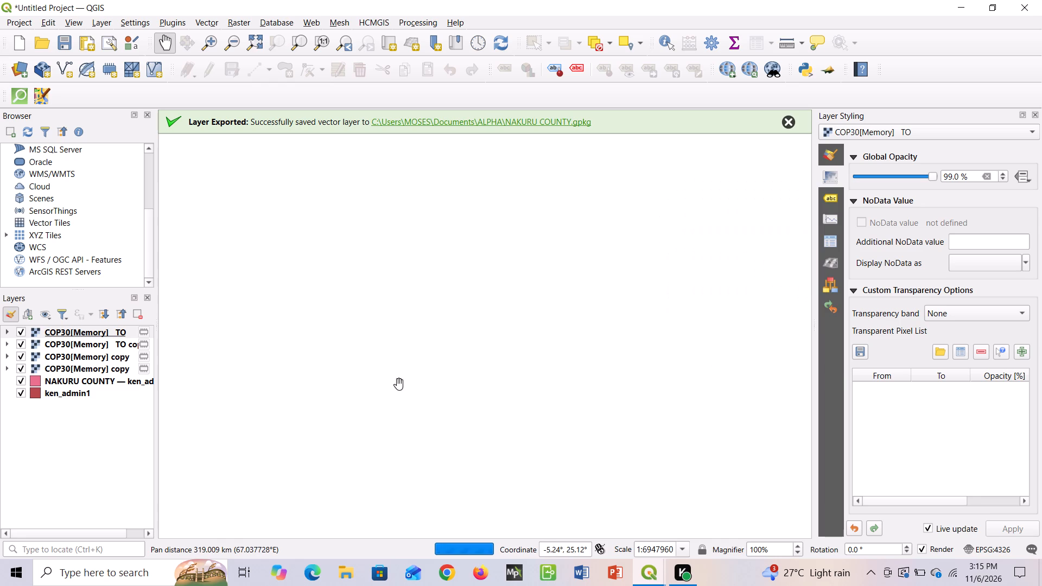
{"action": "left_click", "coordinate": [399, 384]}
{"action": "scroll", "coordinate": [399, 384], "scroll_direction": "down", "scroll_amount": 12, "text": "ctrl"}
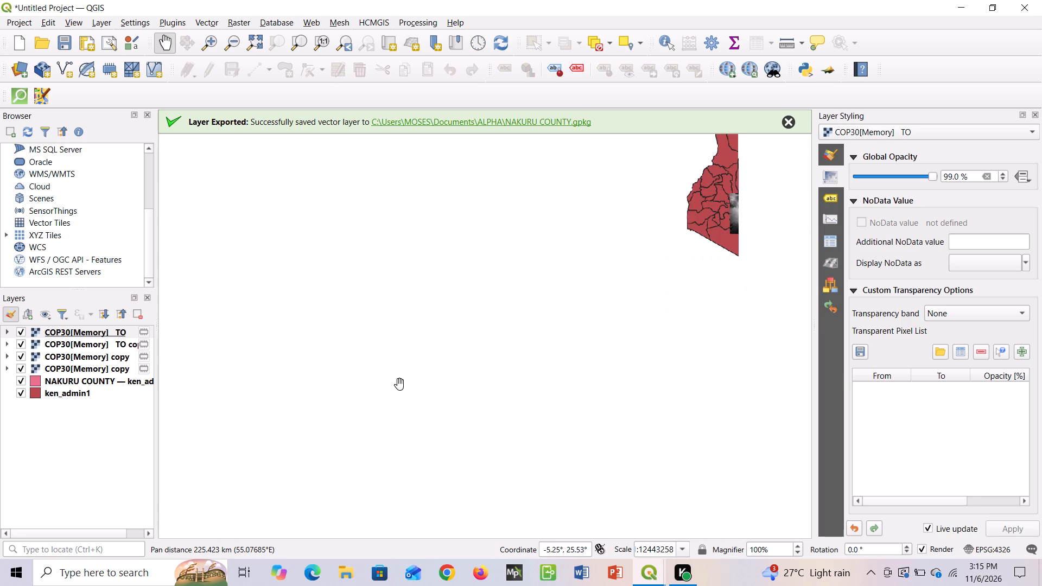
{"action": "scroll", "coordinate": [399, 384], "scroll_direction": "down", "scroll_amount": 9, "text": "ctrl"}
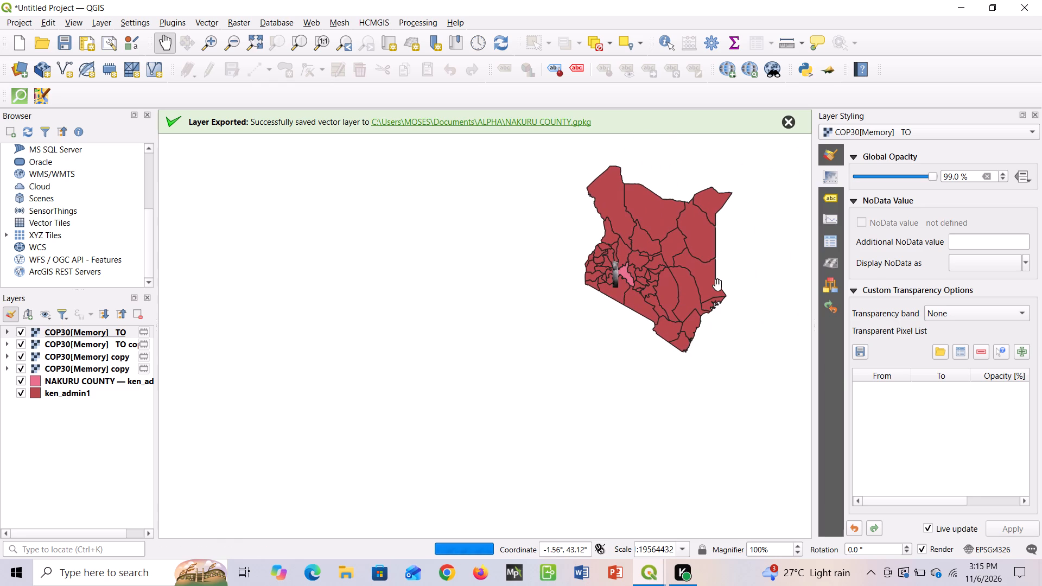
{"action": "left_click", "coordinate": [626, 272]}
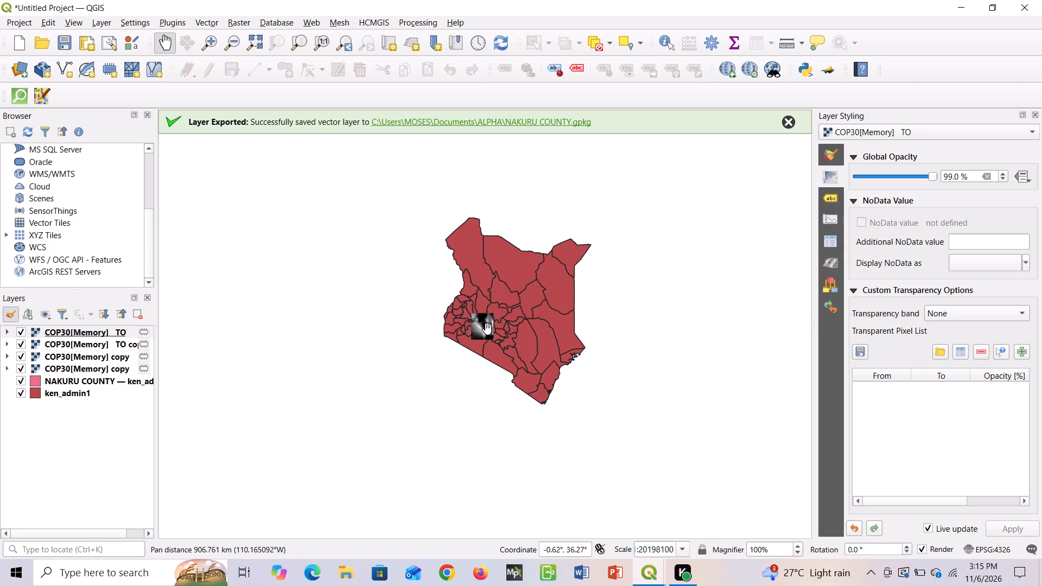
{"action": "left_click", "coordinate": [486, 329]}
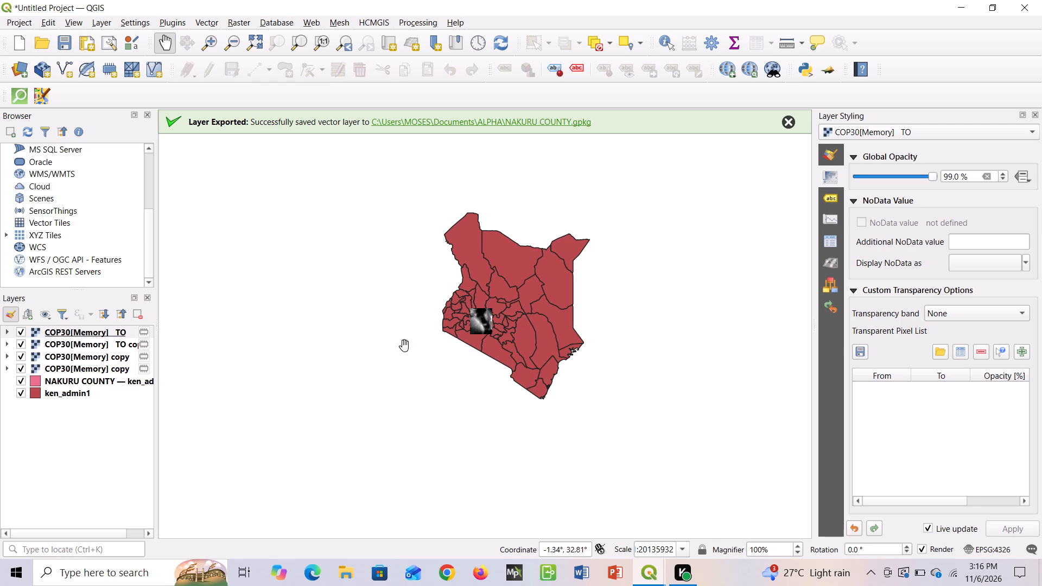
Rename the COP30[Memory] TO elevation layer as PO.
{"action": "left_click", "coordinate": [107, 334]}
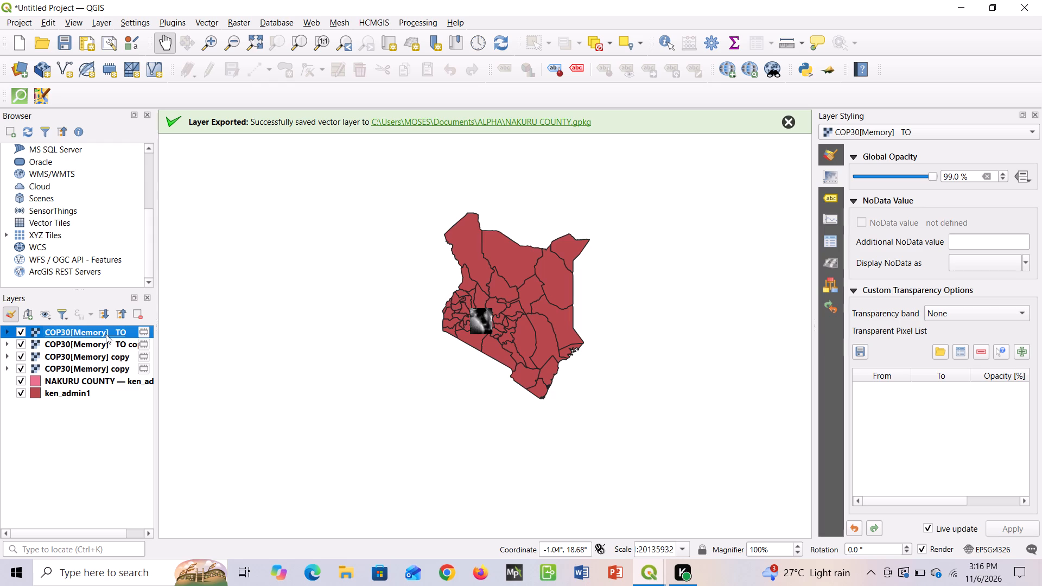
{"action": "left_click", "coordinate": [106, 334]}
{"action": "right_click", "coordinate": [103, 333]}
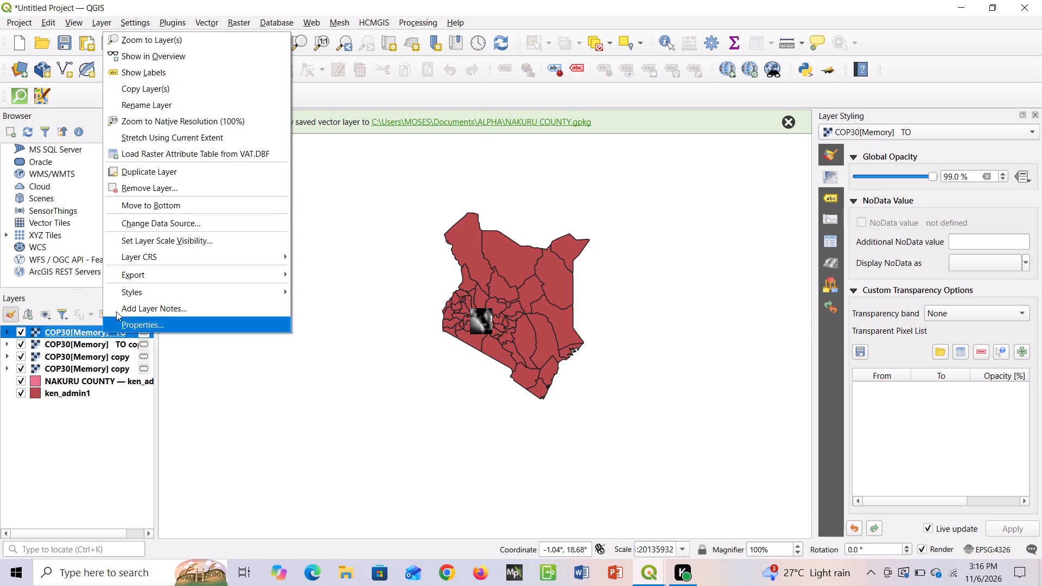
{"action": "left_click", "coordinate": [202, 112]}
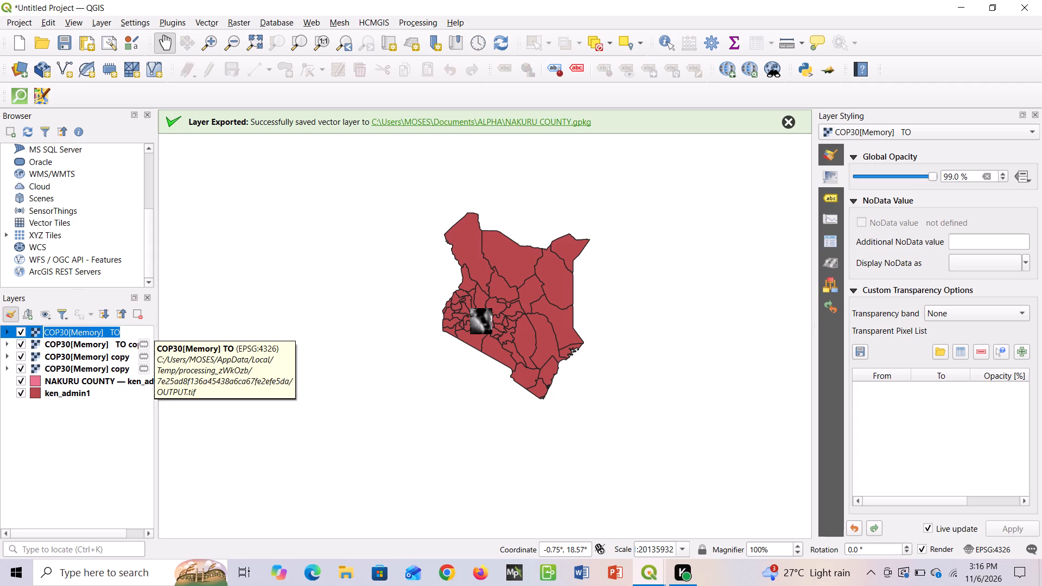
{"action": "type", "text": "PO"}
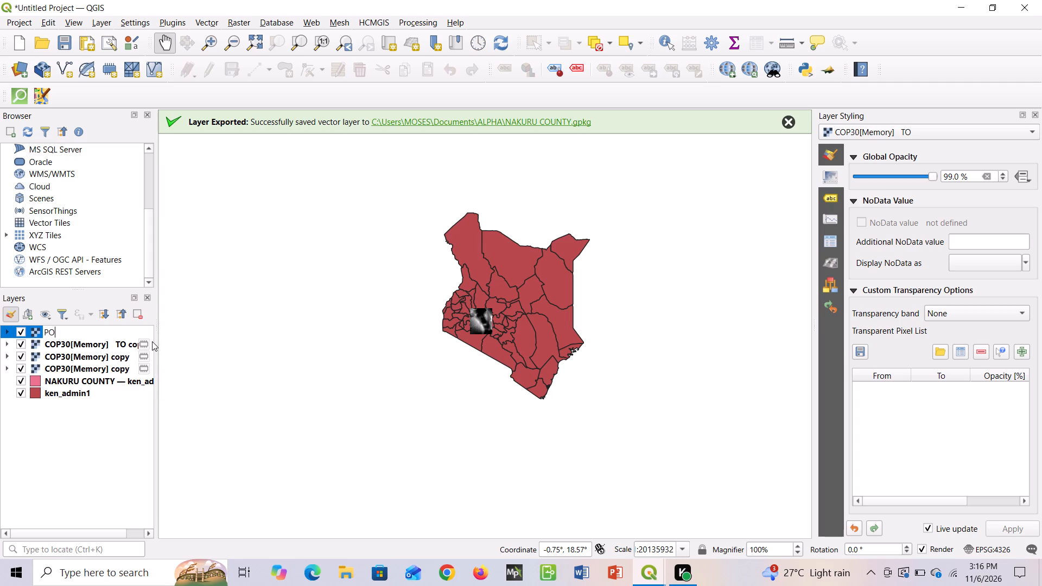
{"action": "left_click", "coordinate": [107, 340]}
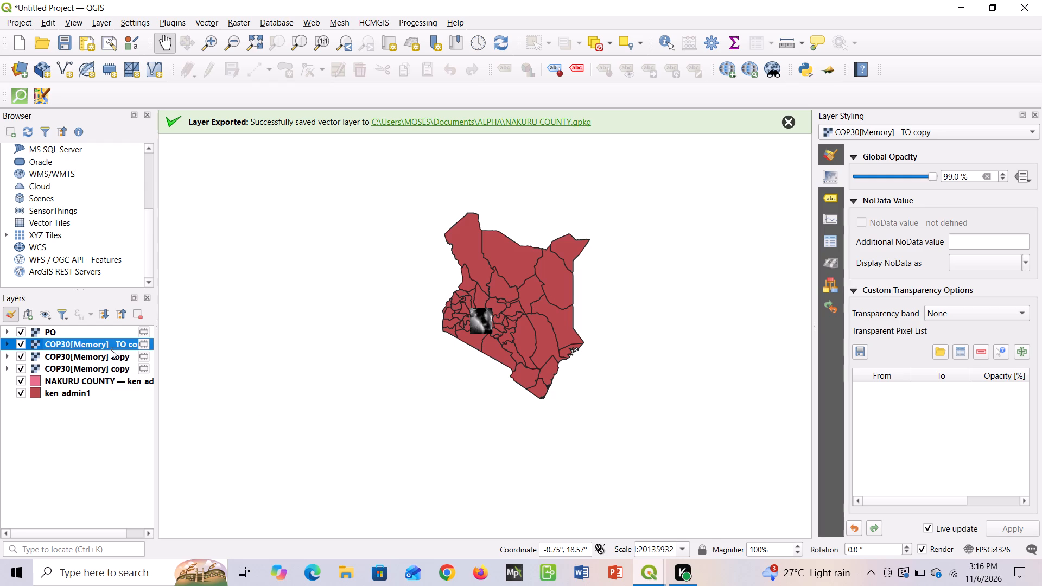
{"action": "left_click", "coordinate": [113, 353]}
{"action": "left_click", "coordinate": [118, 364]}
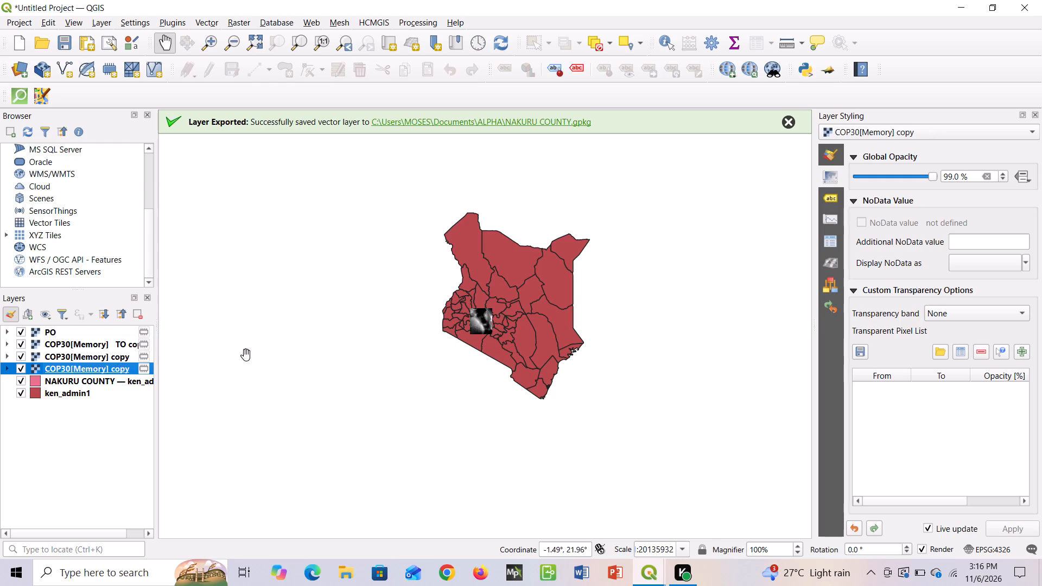
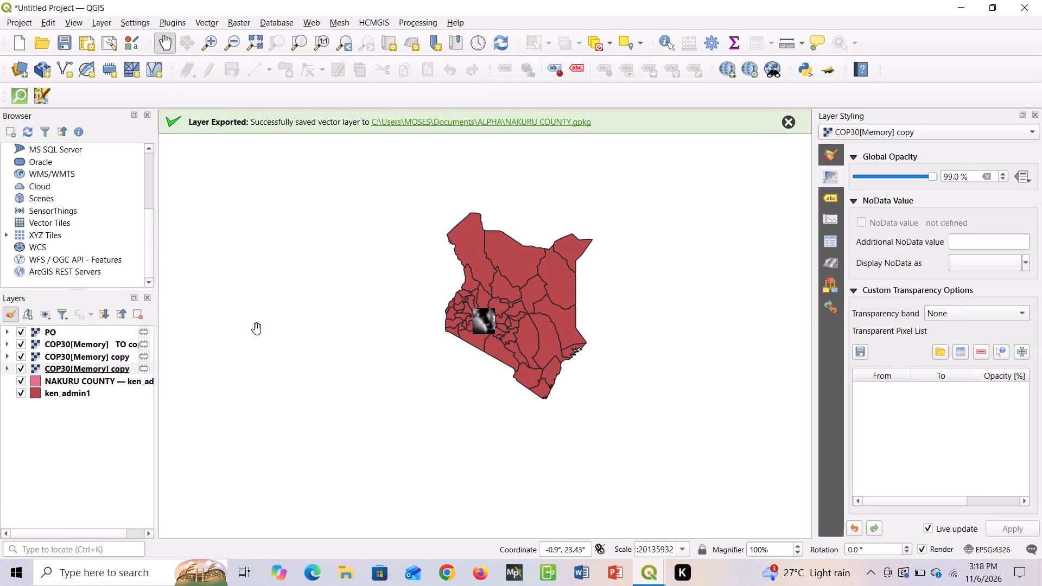
Duplicate the COP30[Memory] TO copy elevation layer.
{"action": "right_click", "coordinate": [111, 340]}
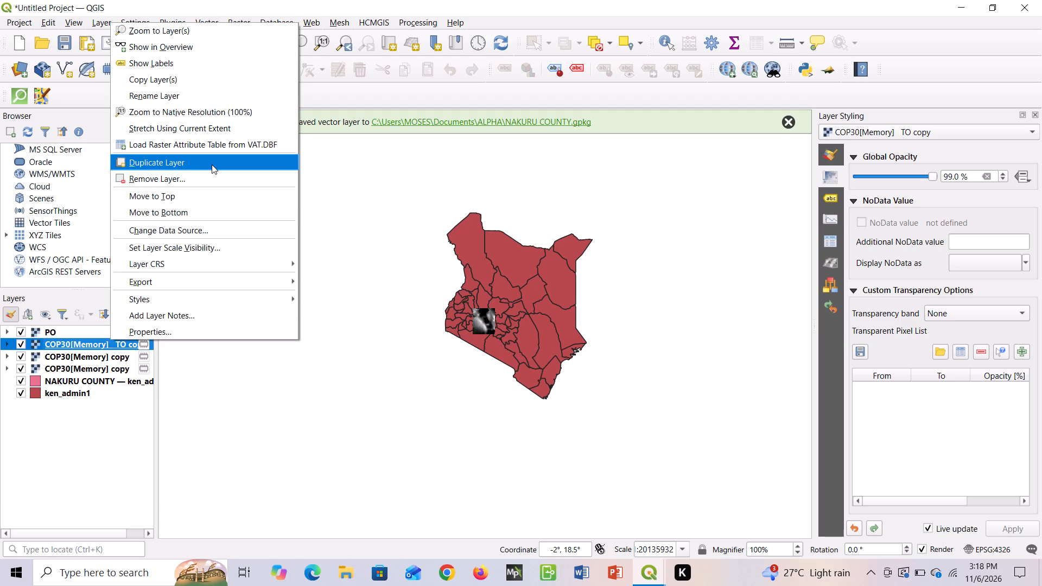
{"action": "left_click", "coordinate": [215, 167]}
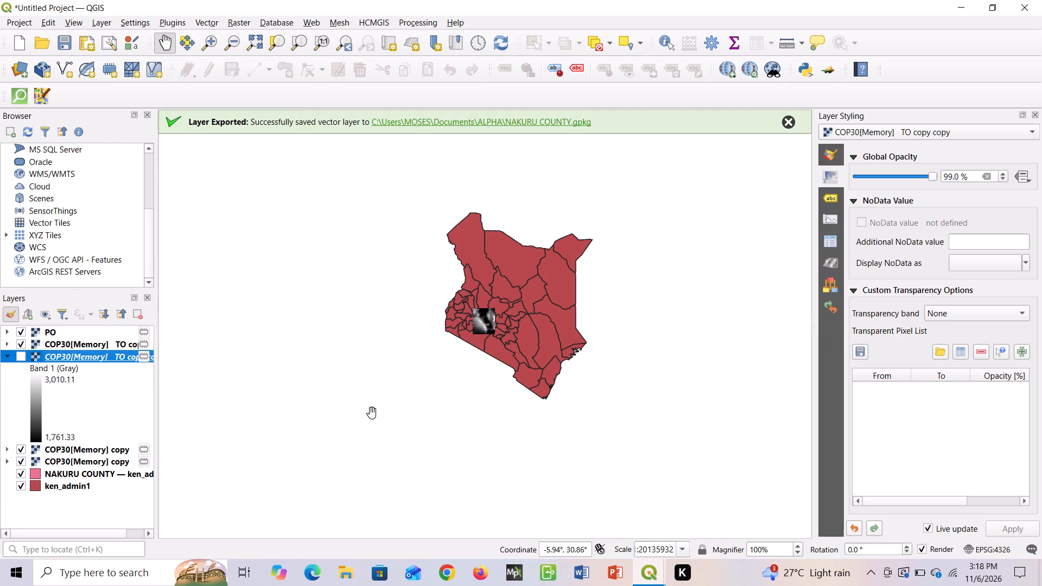
Dismiss the layer export notification above the map.
{"action": "left_click", "coordinate": [179, 125]}
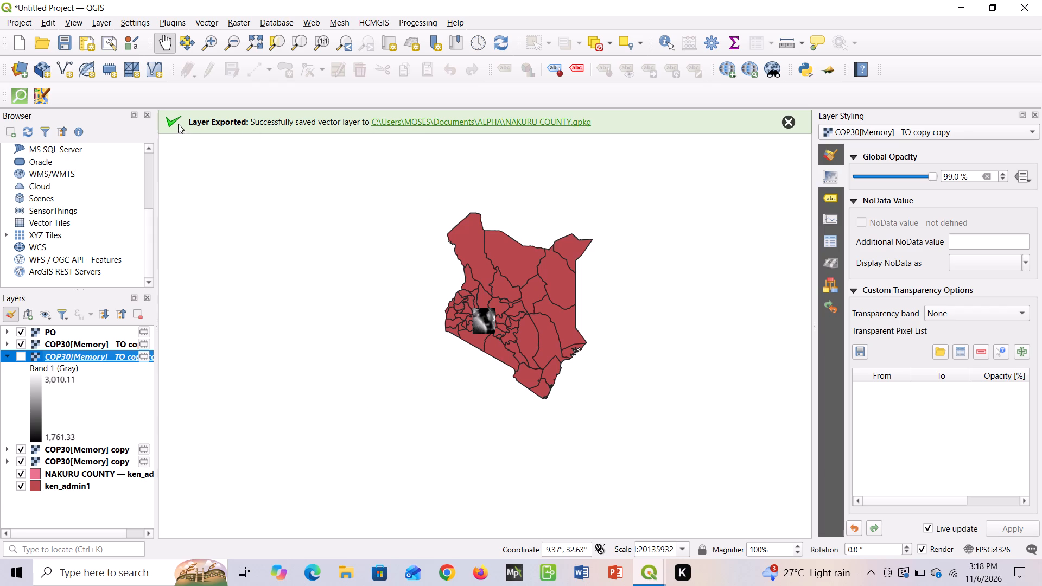
{"action": "left_click", "coordinate": [177, 122]}
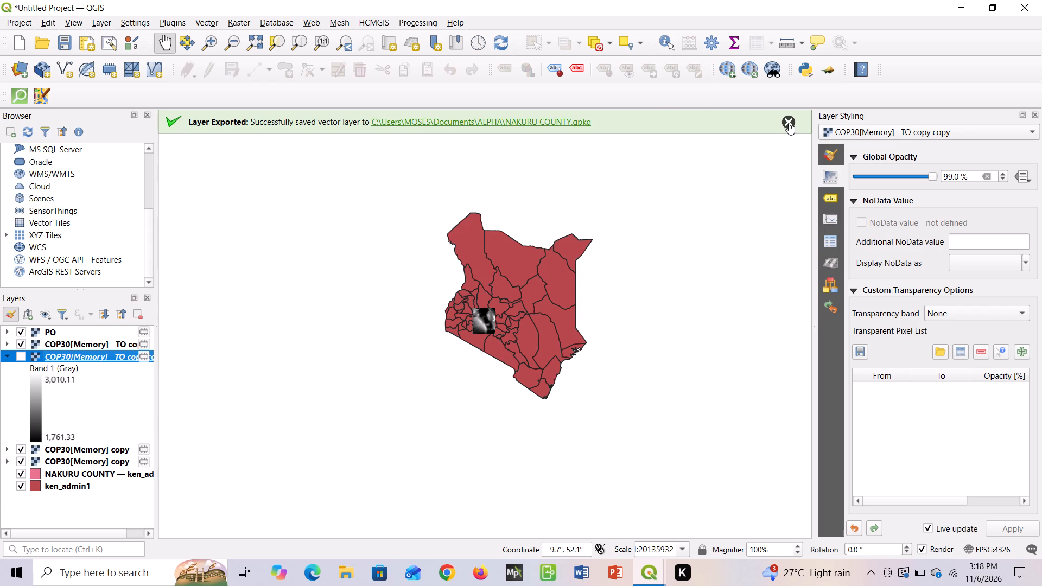
{"action": "left_click", "coordinate": [790, 121]}
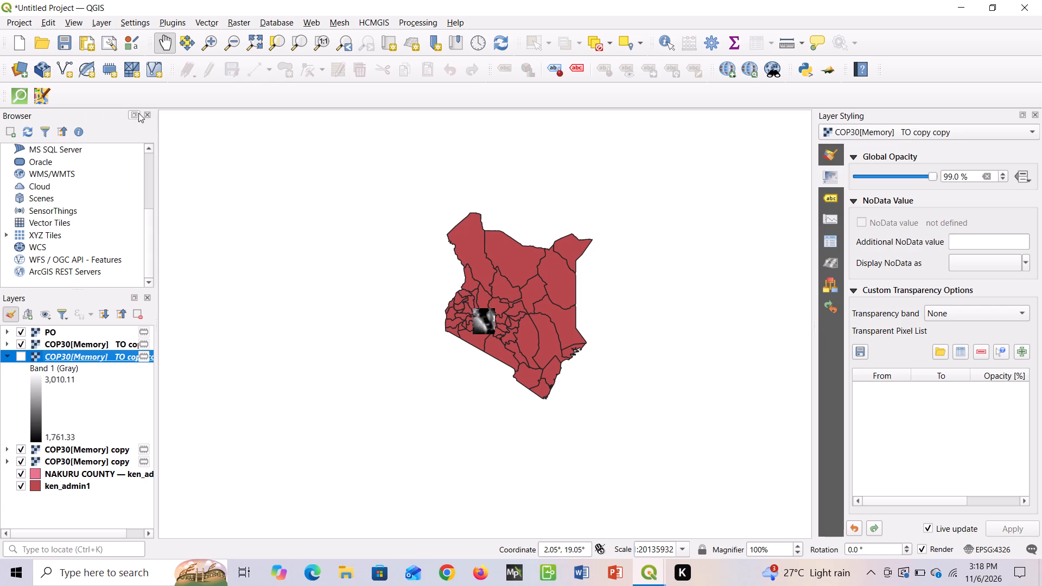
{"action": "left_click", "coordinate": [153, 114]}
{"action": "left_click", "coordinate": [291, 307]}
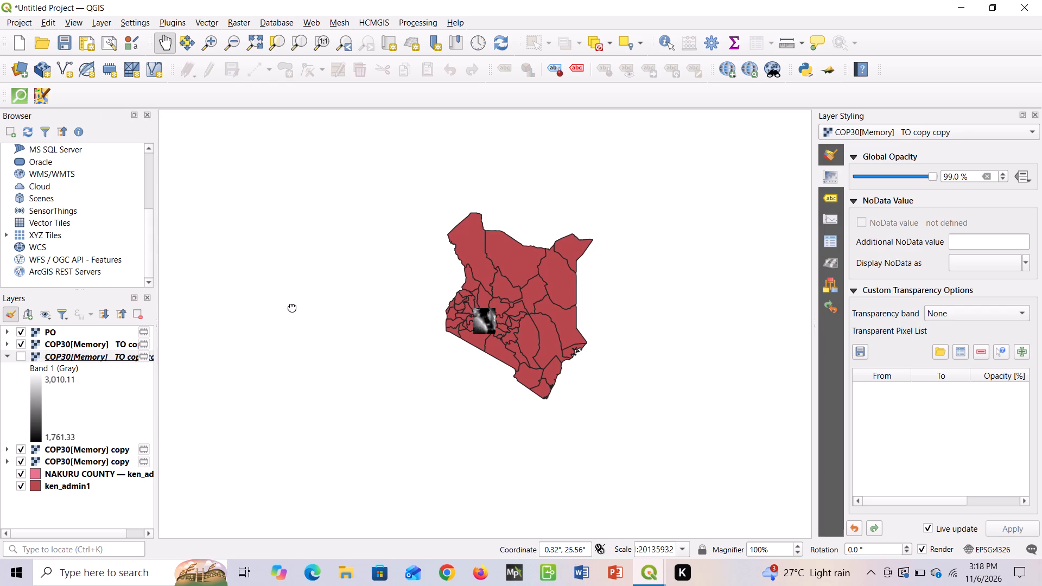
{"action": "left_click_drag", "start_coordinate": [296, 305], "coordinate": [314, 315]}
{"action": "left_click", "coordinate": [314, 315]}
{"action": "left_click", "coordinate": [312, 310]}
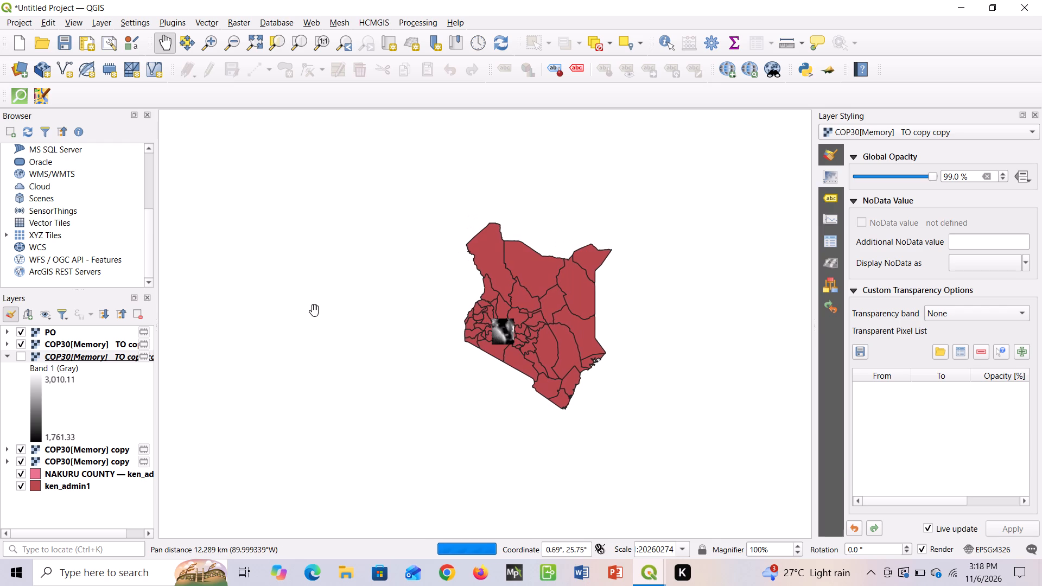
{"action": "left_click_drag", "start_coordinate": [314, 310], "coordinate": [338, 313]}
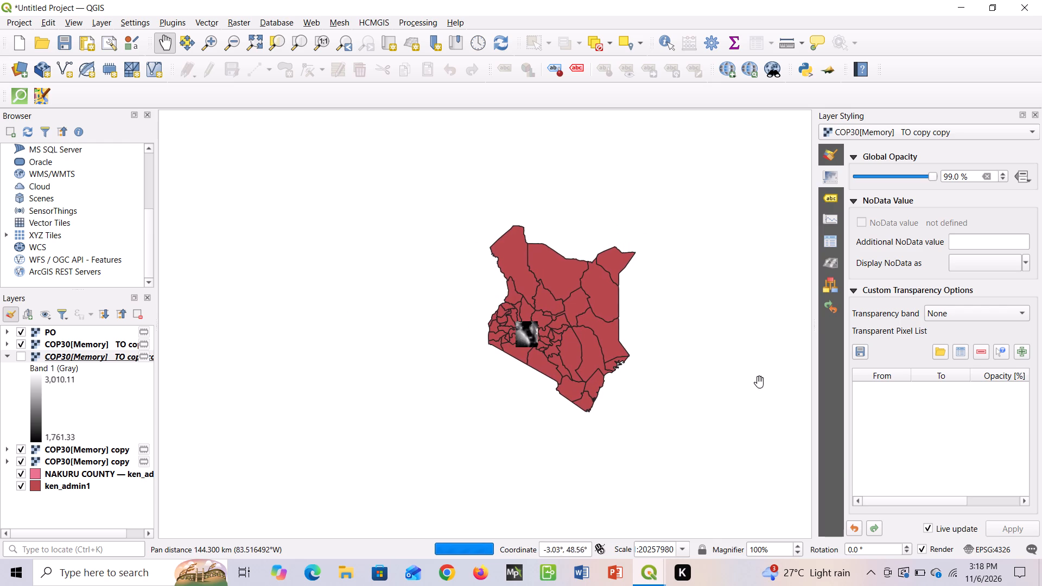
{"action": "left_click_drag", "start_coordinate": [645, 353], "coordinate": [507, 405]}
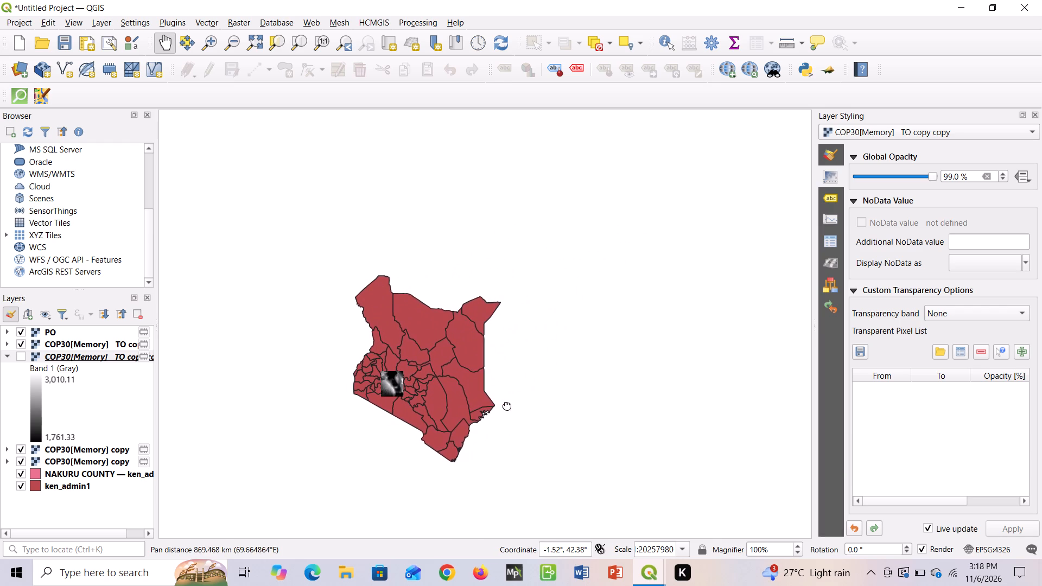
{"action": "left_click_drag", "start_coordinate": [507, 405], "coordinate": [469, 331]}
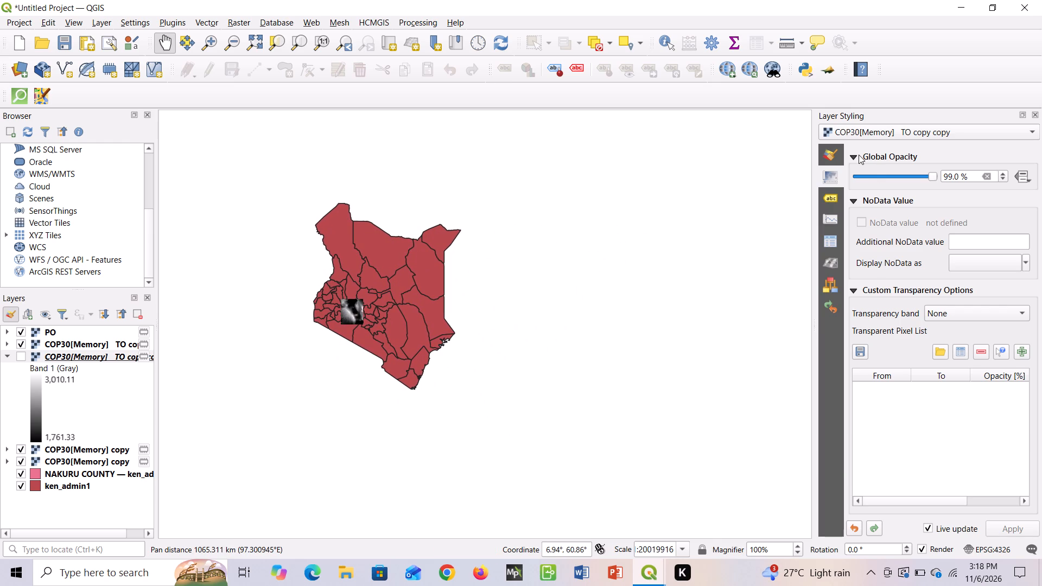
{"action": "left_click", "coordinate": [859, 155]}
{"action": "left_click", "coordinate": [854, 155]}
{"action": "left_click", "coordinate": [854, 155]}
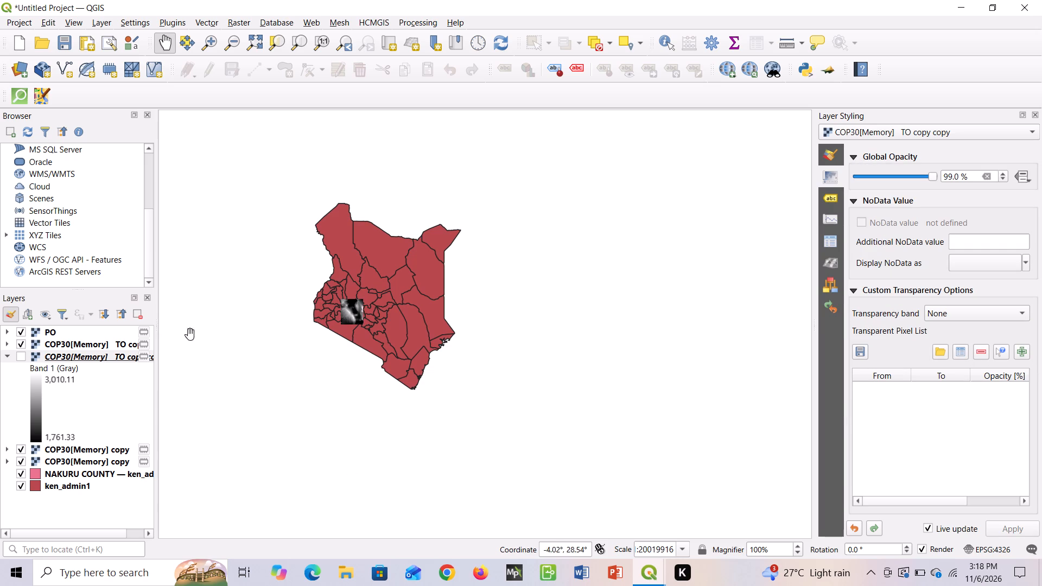
Duplicate the upper of the two COP30[Memory] copy elevation layers.
{"action": "left_click", "coordinate": [88, 443]}
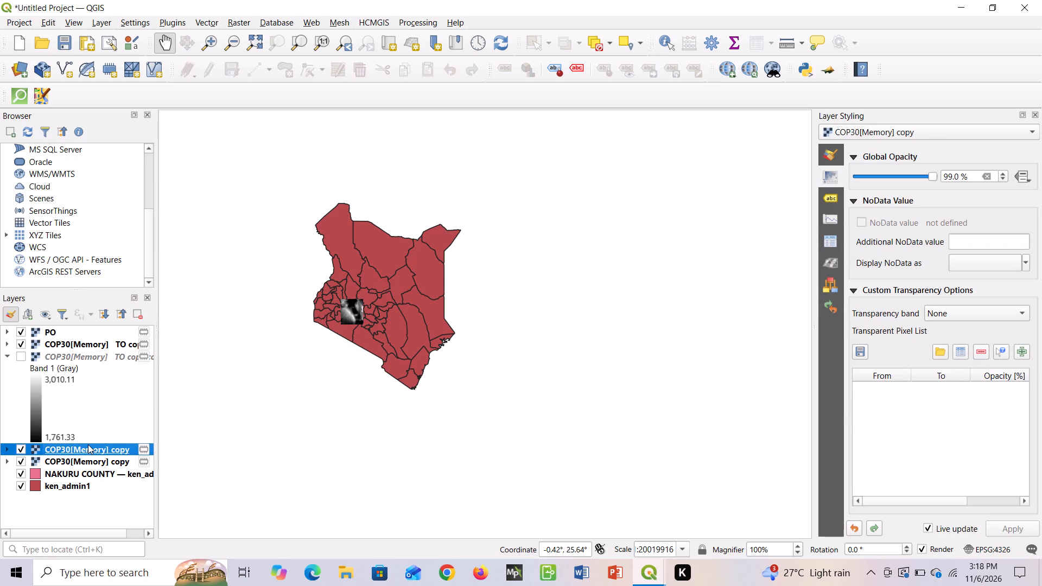
{"action": "left_click", "coordinate": [89, 443]}
{"action": "left_click", "coordinate": [94, 448]}
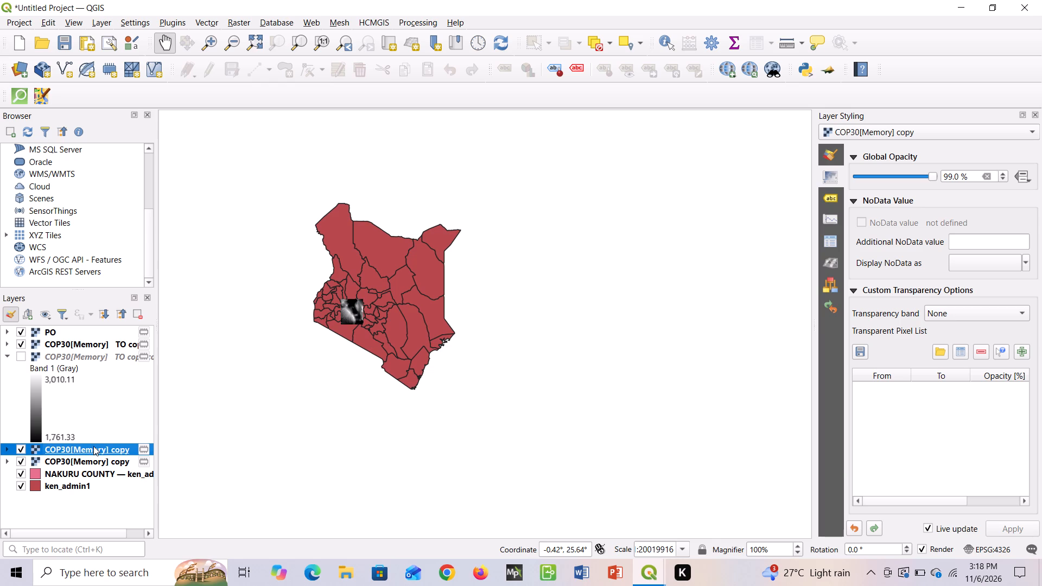
{"action": "right_click", "coordinate": [93, 446]}
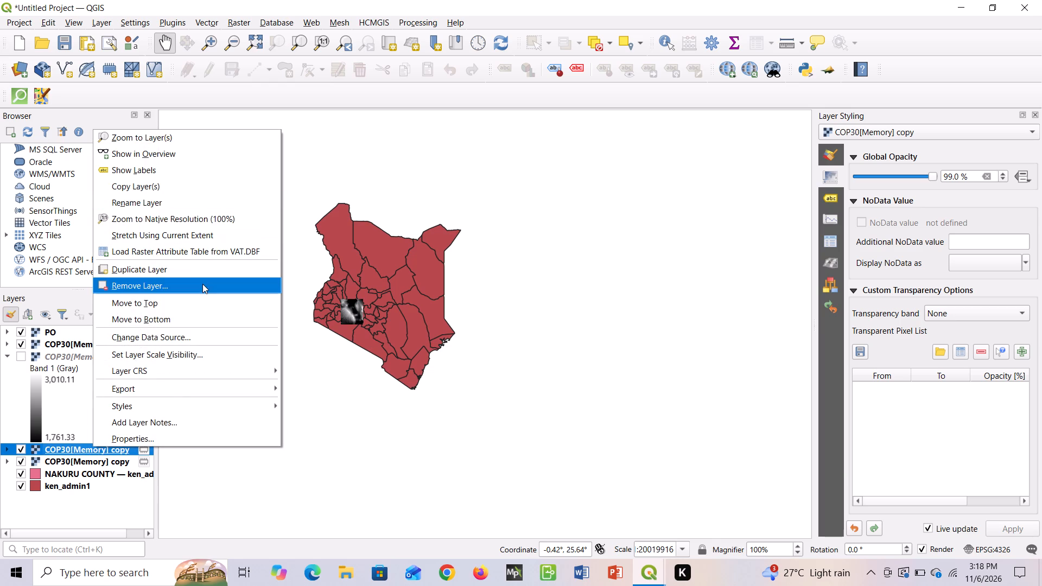
{"action": "left_click", "coordinate": [202, 276]}
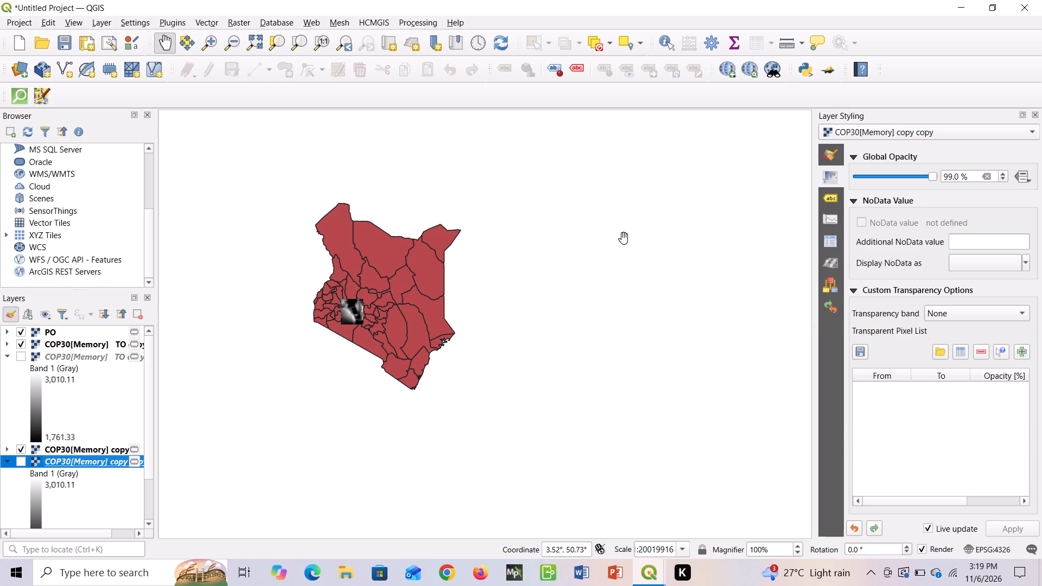
Examine the elevation raster's placement among Kenya's counties at a closer scale, with the whole country in view.
{"action": "left_click", "coordinate": [563, 273]}
{"action": "left_click", "coordinate": [566, 277]}
{"action": "left_click_drag", "start_coordinate": [564, 276], "coordinate": [566, 278]}
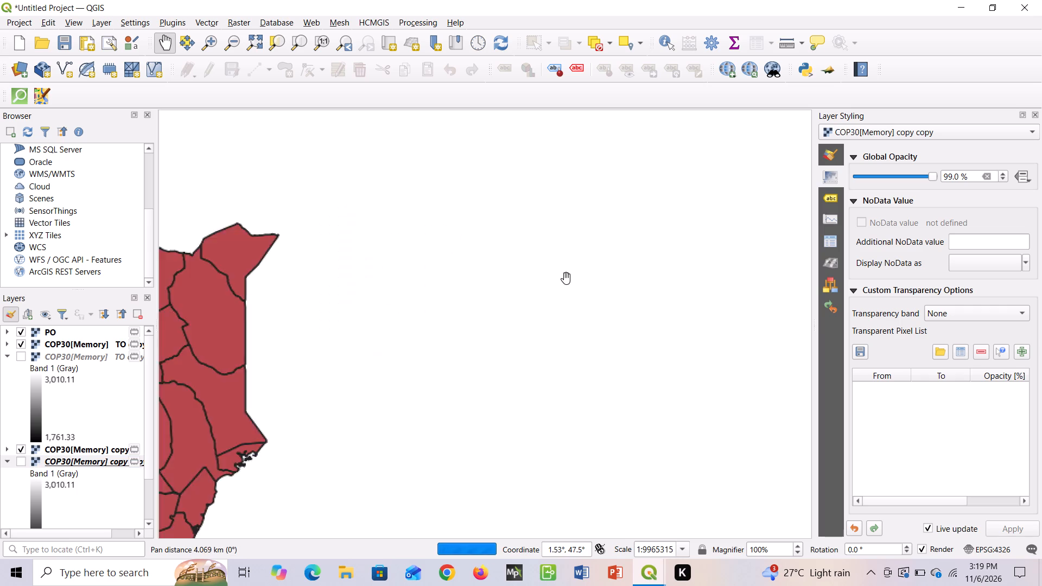
{"action": "left_click_drag", "start_coordinate": [566, 278], "coordinate": [674, 288]}
{"action": "left_click_drag", "start_coordinate": [254, 309], "coordinate": [378, 240]}
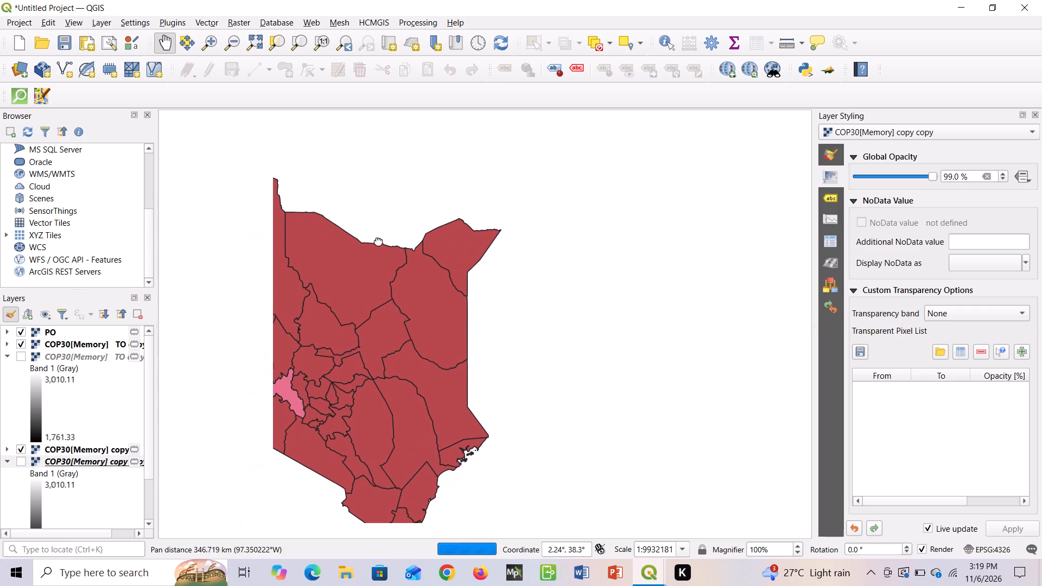
{"action": "left_click_drag", "start_coordinate": [378, 240], "coordinate": [304, 264]}
{"action": "left_click_drag", "start_coordinate": [484, 244], "coordinate": [460, 255]}
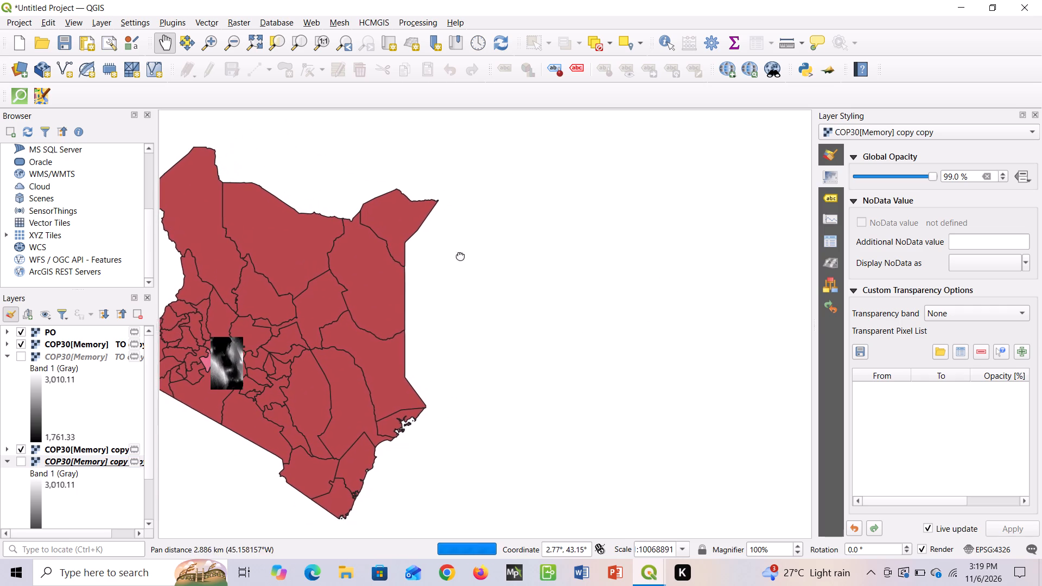
{"action": "left_click_drag", "start_coordinate": [460, 255], "coordinate": [558, 274]}
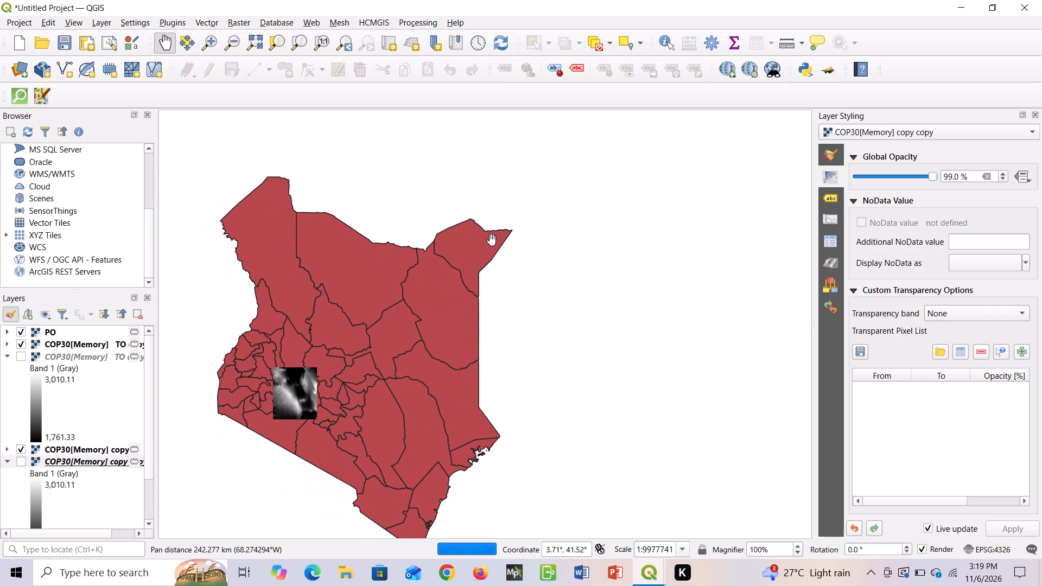
{"action": "left_click_drag", "start_coordinate": [486, 239], "coordinate": [540, 209]}
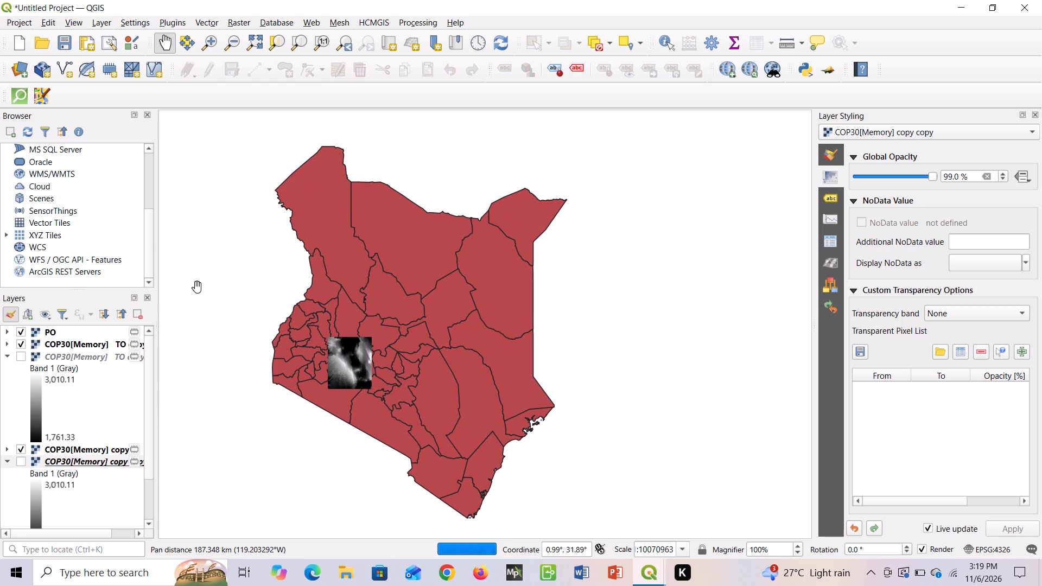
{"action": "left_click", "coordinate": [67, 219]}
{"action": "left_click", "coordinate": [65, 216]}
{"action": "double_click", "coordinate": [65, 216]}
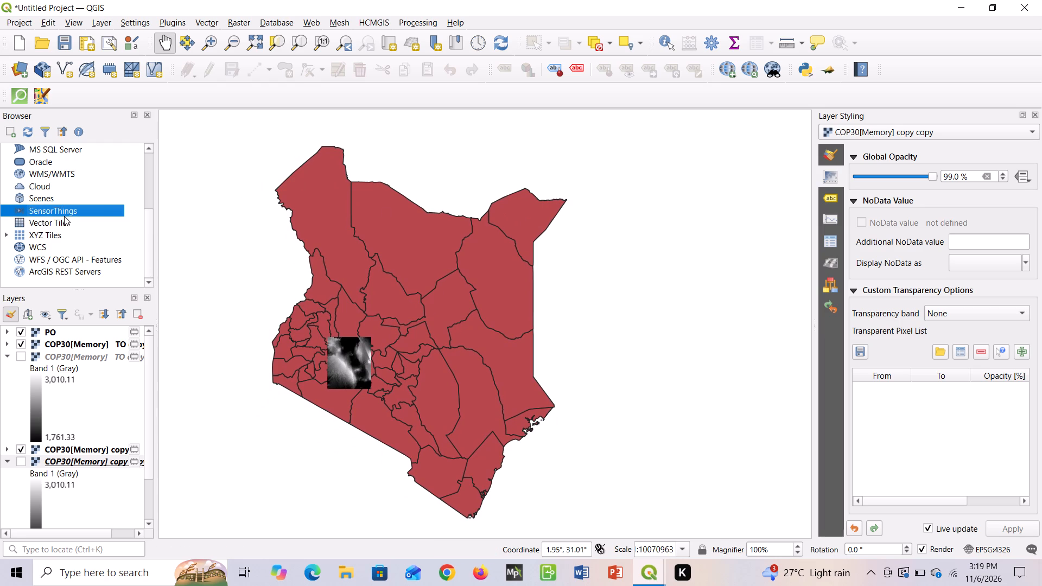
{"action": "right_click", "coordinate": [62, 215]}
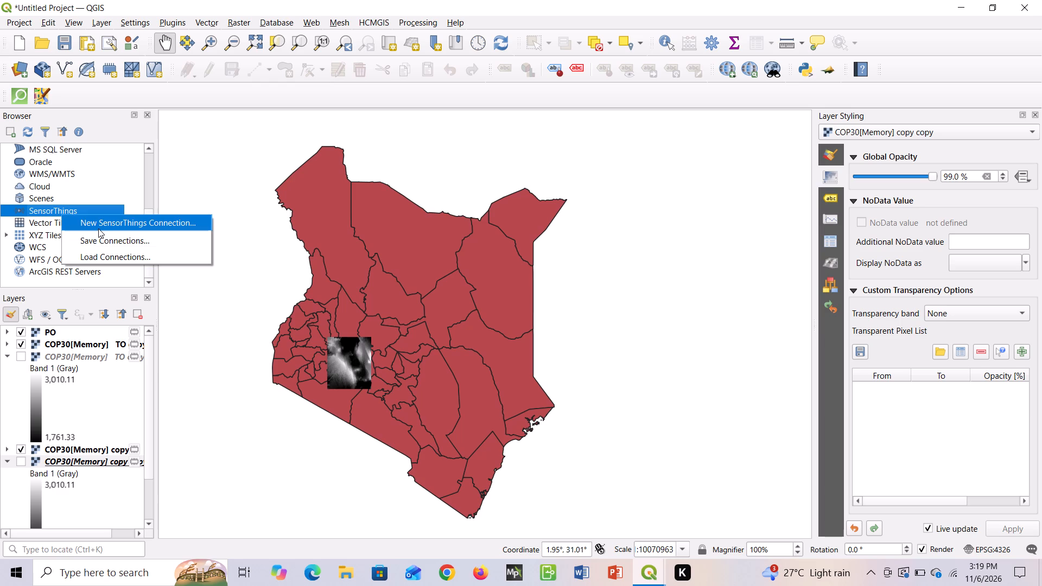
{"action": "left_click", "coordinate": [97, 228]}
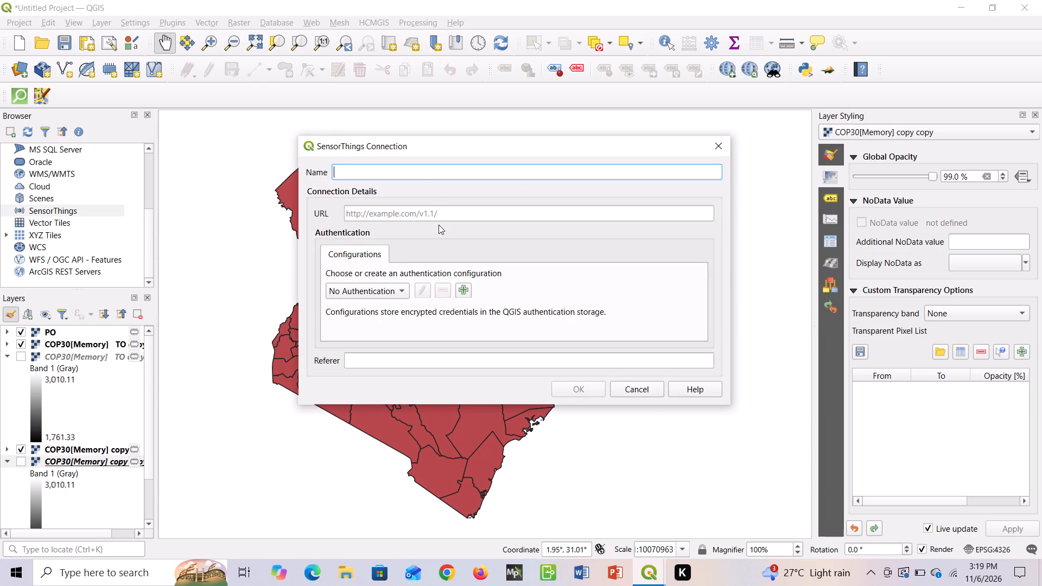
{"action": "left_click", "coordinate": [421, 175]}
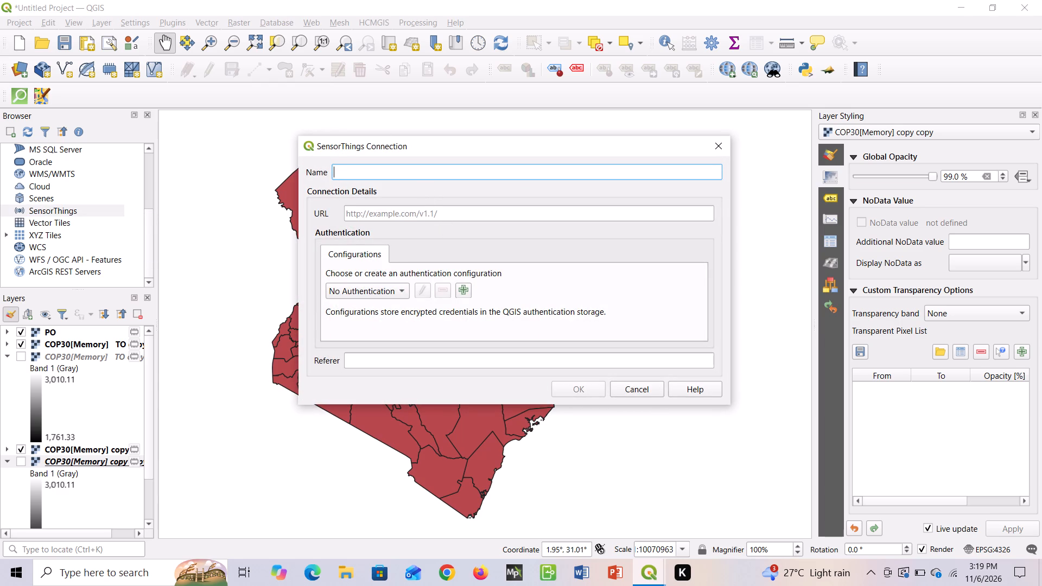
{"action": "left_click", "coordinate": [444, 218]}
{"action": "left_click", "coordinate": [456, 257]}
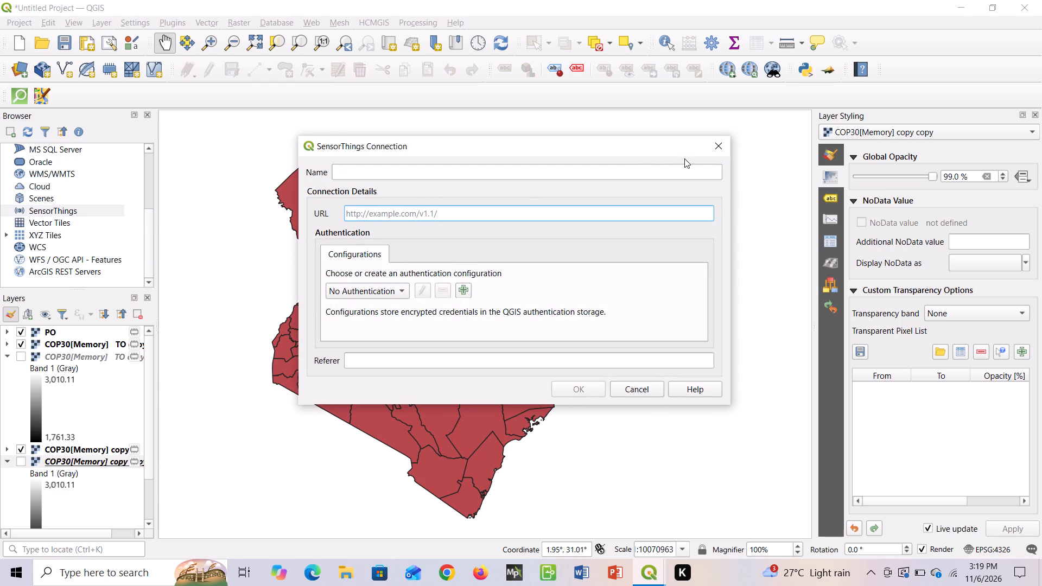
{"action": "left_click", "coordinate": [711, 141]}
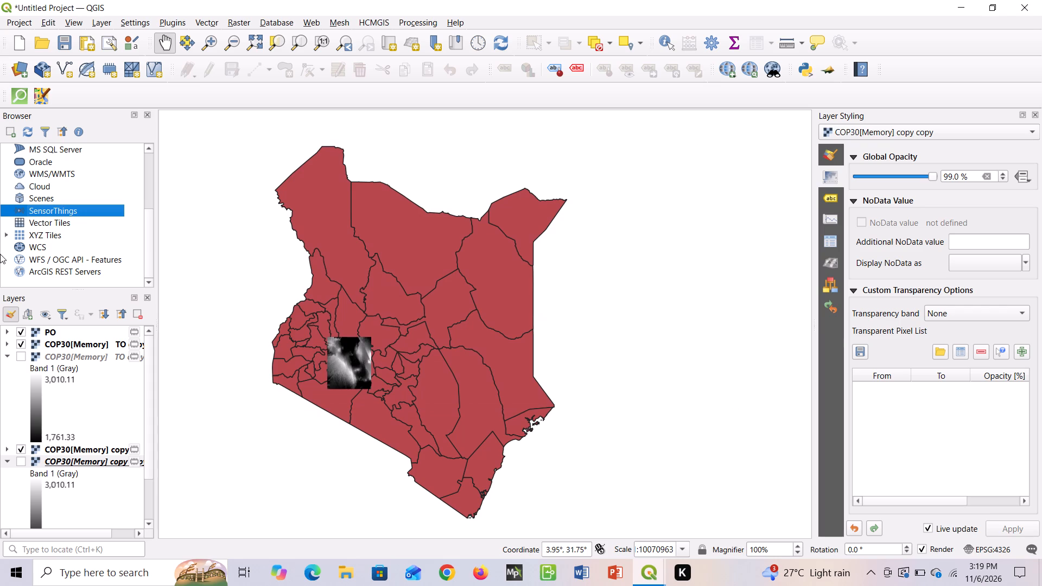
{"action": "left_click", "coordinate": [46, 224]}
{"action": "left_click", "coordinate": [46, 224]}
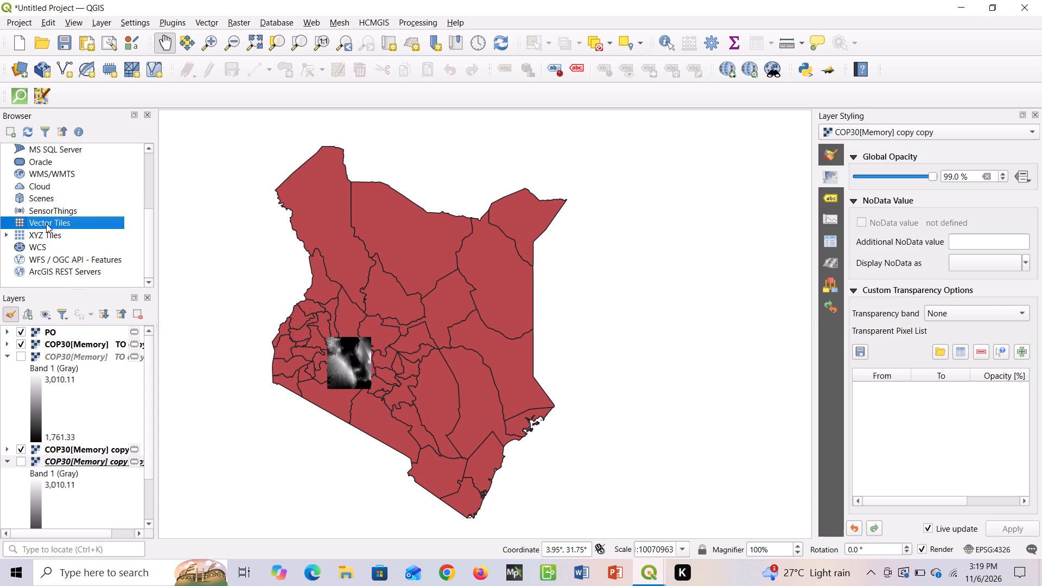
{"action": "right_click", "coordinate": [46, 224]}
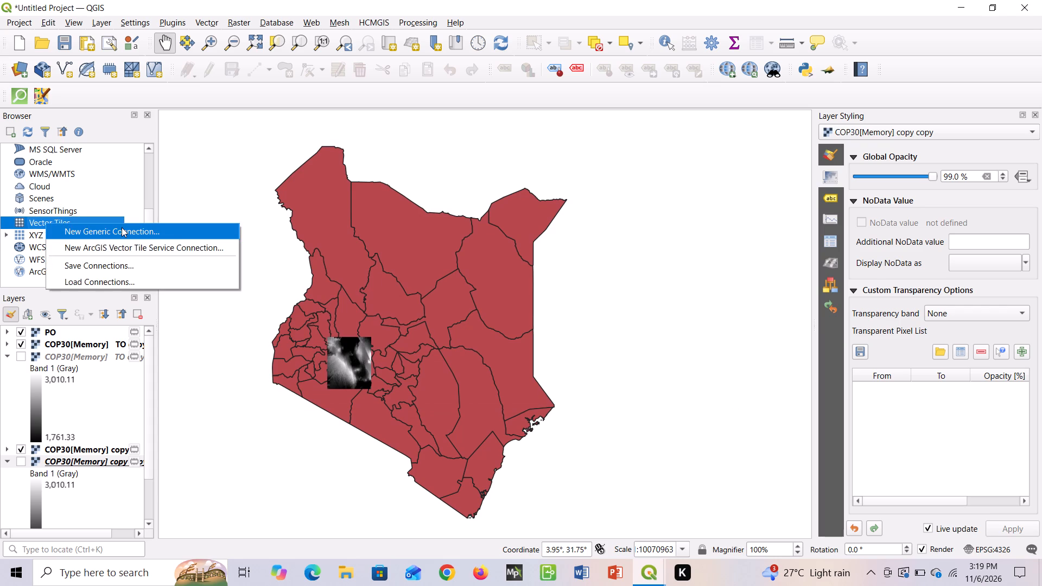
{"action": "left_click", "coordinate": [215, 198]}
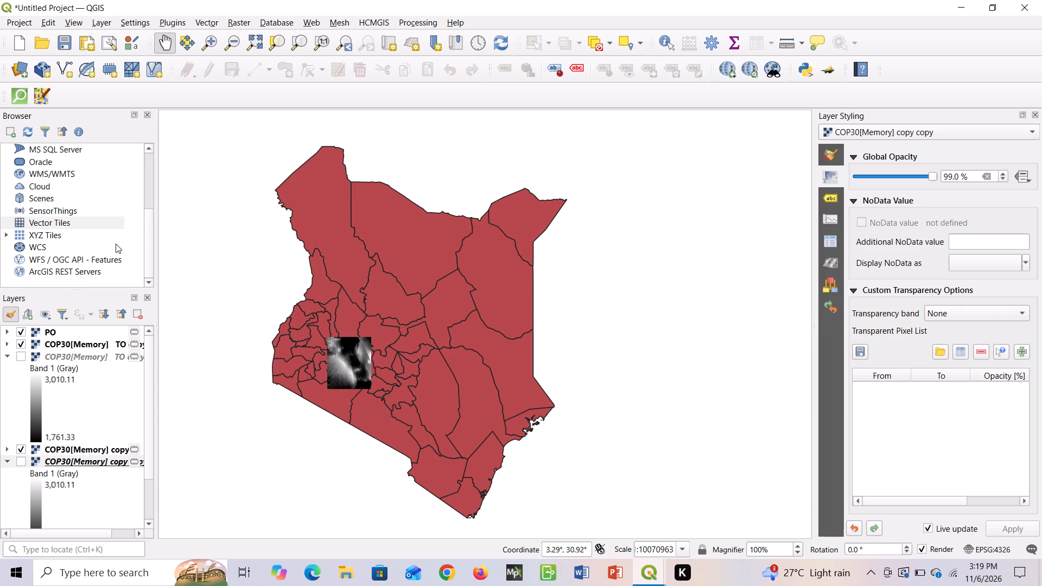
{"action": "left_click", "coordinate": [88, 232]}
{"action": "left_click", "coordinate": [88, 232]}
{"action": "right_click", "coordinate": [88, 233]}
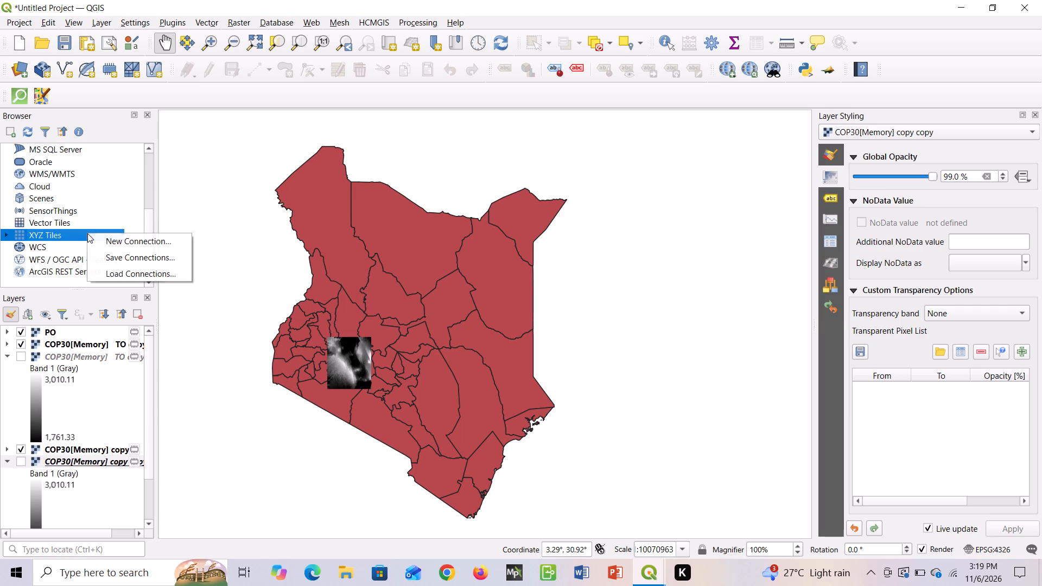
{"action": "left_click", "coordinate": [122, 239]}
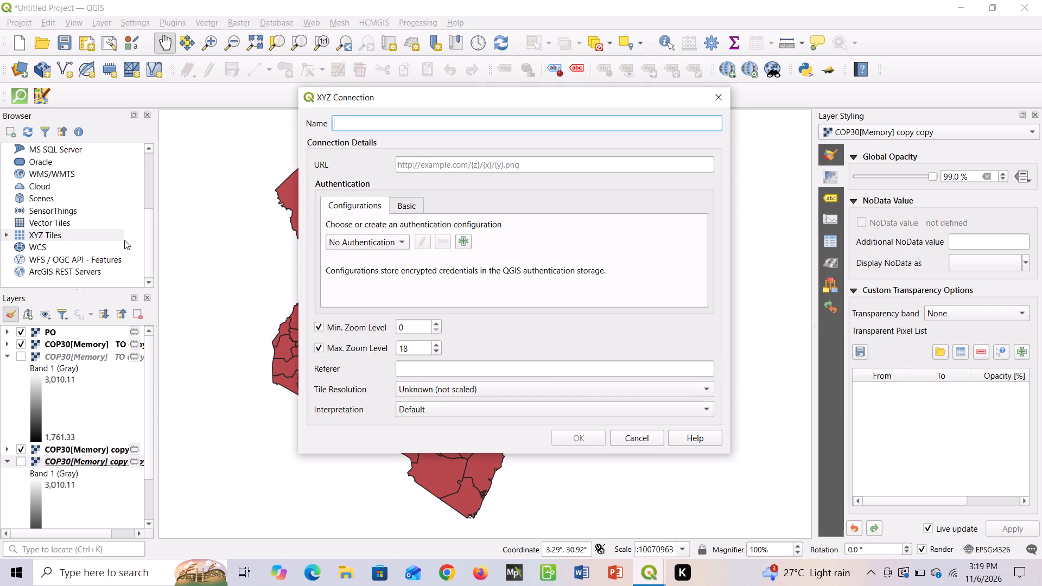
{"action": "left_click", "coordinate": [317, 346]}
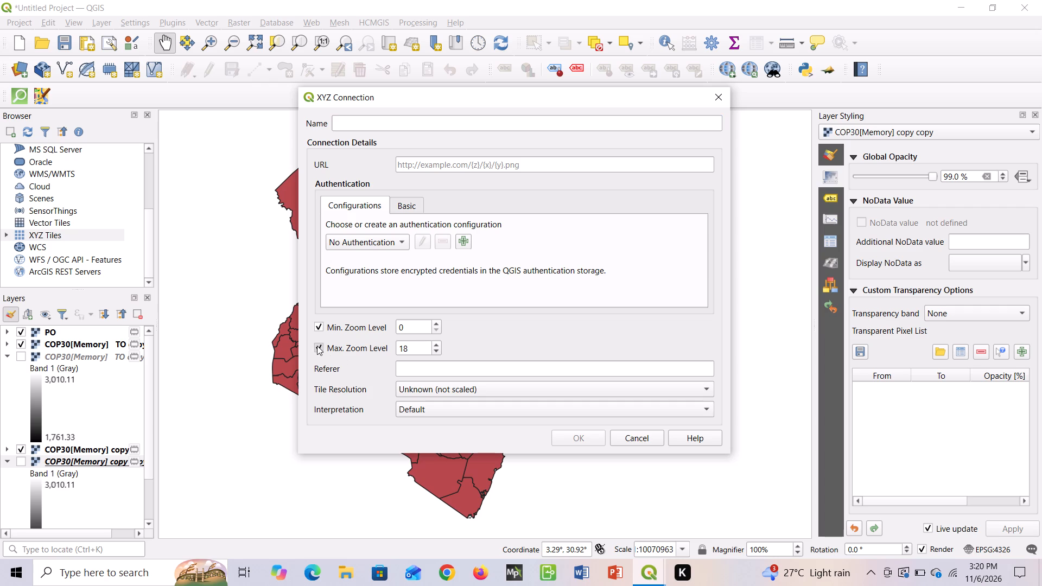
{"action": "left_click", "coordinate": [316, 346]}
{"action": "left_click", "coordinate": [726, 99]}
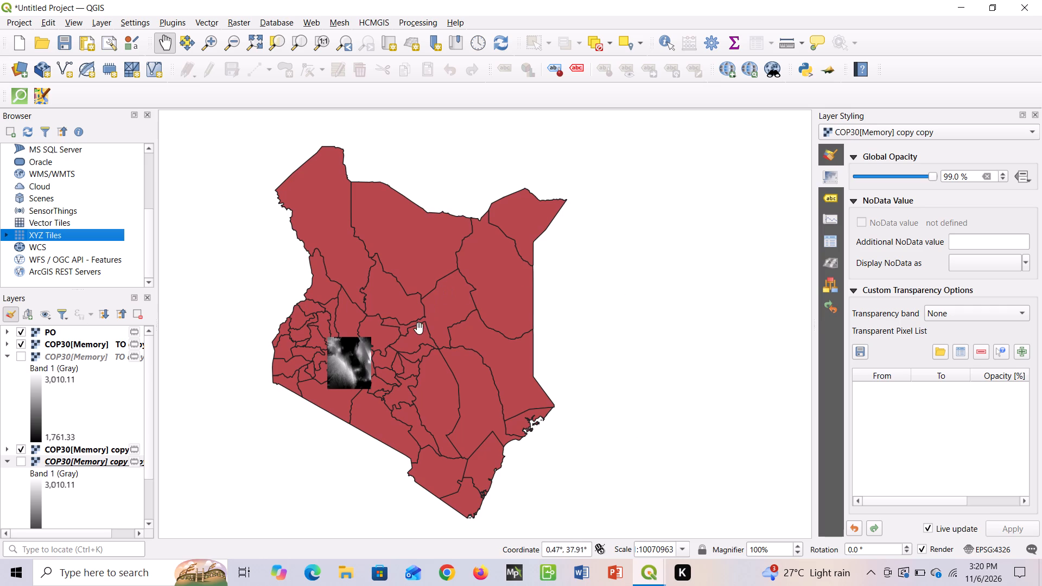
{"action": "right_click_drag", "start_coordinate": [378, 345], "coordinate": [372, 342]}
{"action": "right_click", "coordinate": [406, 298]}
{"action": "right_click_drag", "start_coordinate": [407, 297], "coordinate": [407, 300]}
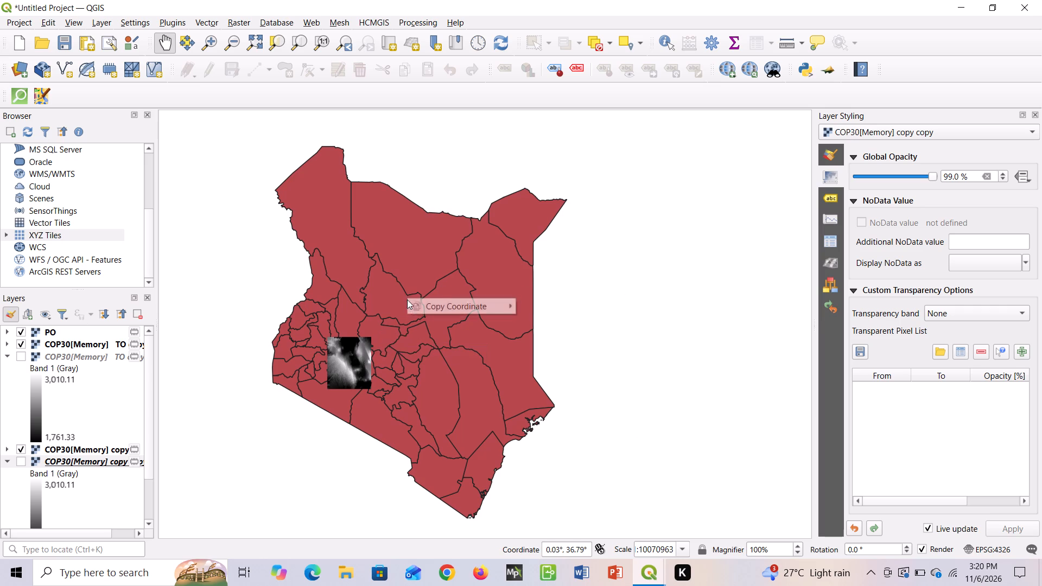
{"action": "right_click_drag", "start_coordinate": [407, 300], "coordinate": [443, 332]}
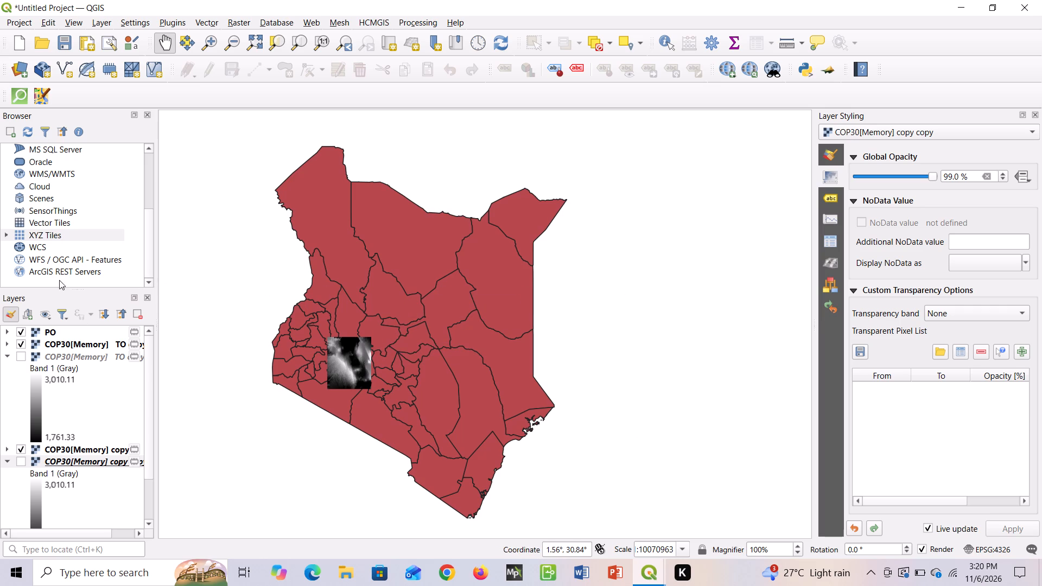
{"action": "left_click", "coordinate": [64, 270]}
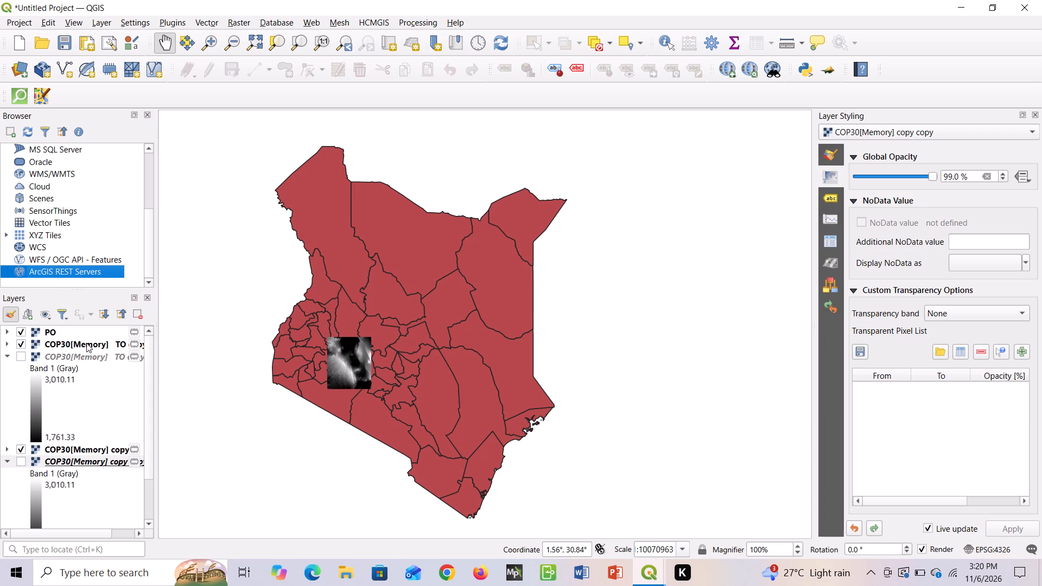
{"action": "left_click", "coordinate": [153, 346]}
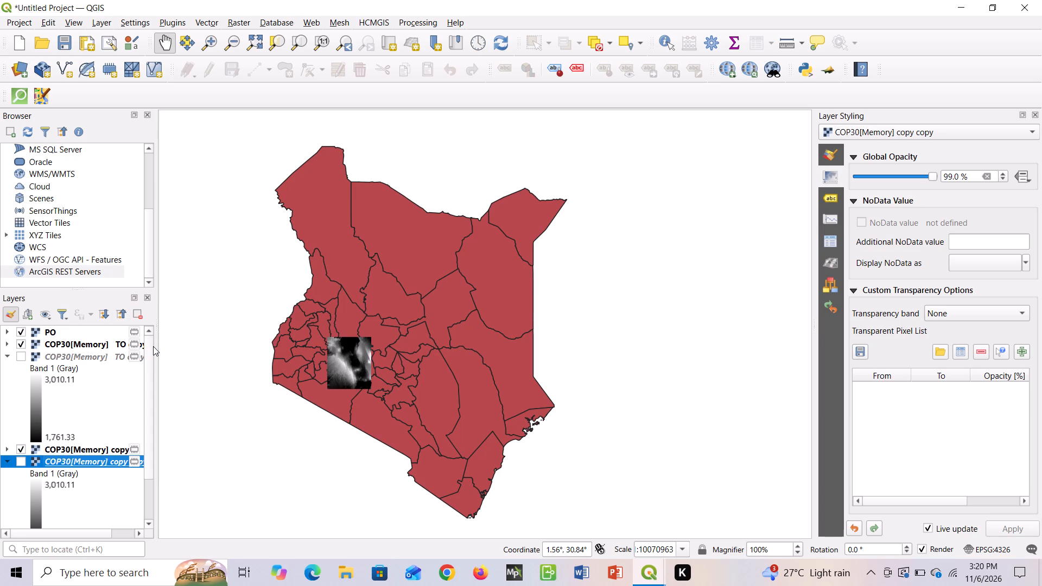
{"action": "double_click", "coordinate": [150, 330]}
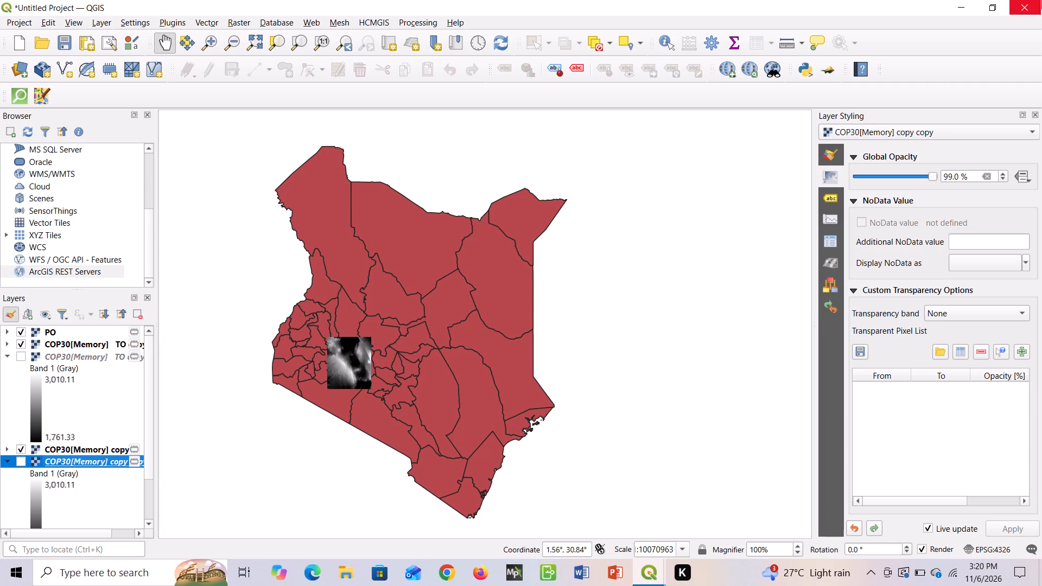
Look through the layer list down to the ken_admin1 county layer, checking the full layer names.
{"action": "left_click", "coordinate": [138, 531]}
{"action": "left_click", "coordinate": [139, 530]}
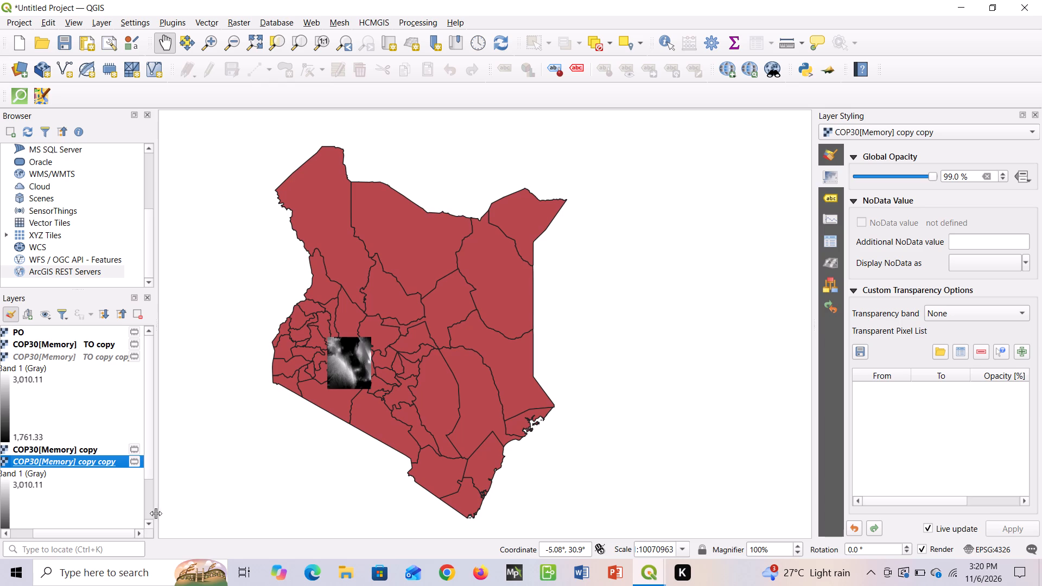
{"action": "left_click", "coordinate": [148, 523]}
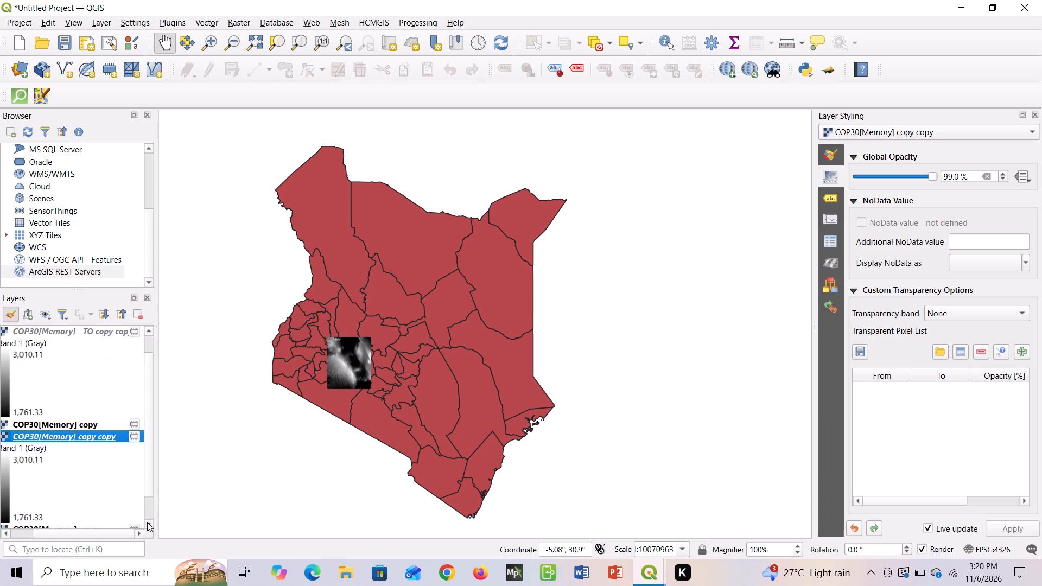
{"action": "triple_click", "coordinate": [147, 522]}
{"action": "left_click", "coordinate": [148, 521]}
{"action": "left_click", "coordinate": [149, 519]}
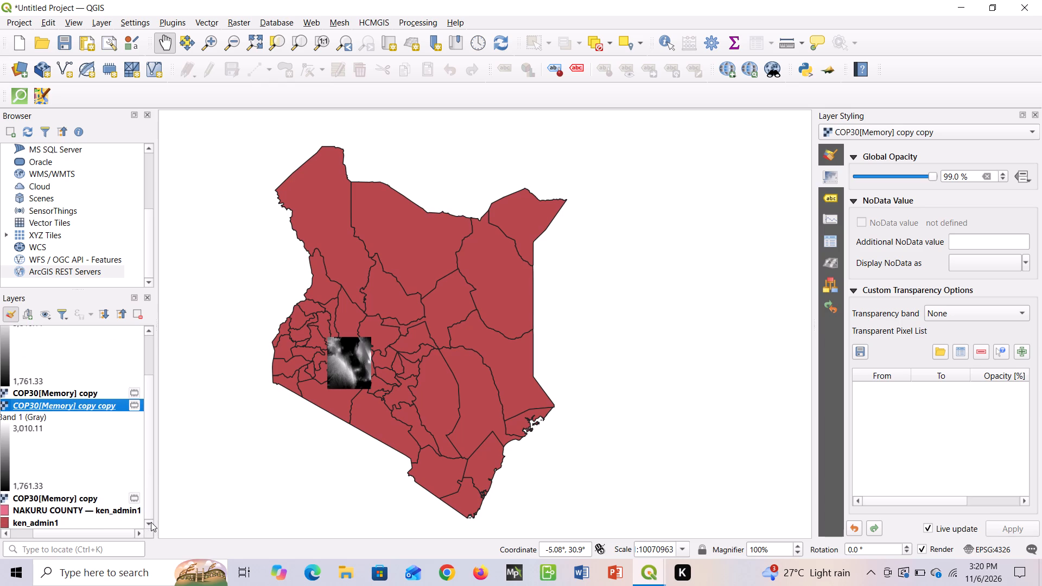
{"action": "double_click", "coordinate": [151, 522]}
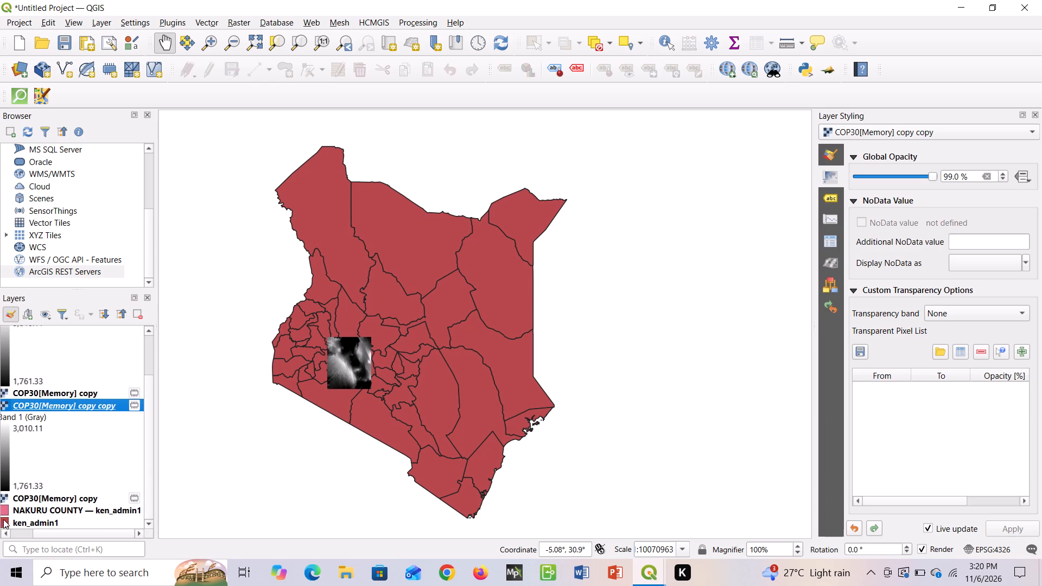
{"action": "left_click", "coordinate": [3, 531]}
{"action": "double_click", "coordinate": [1, 531]}
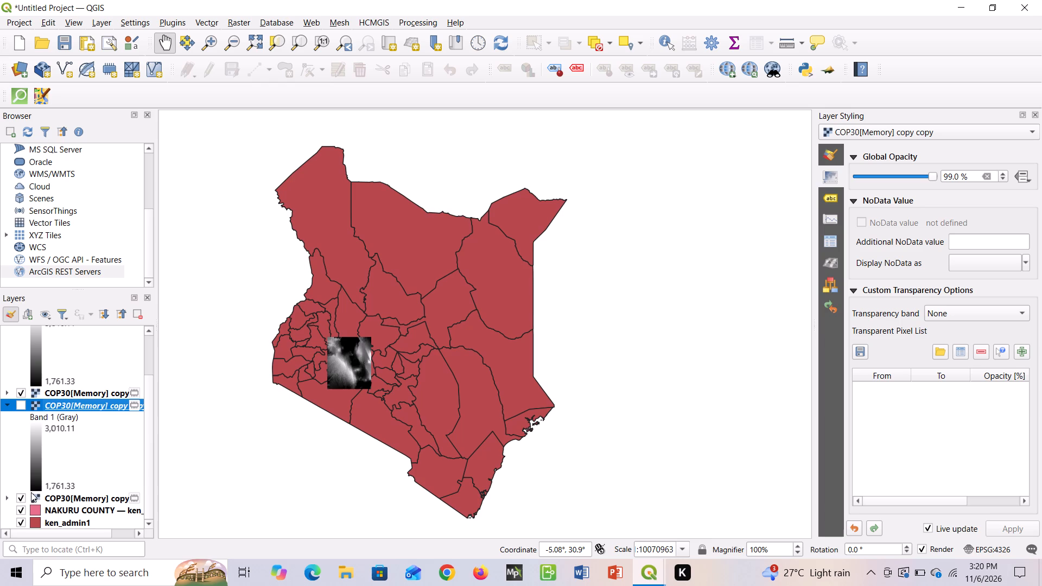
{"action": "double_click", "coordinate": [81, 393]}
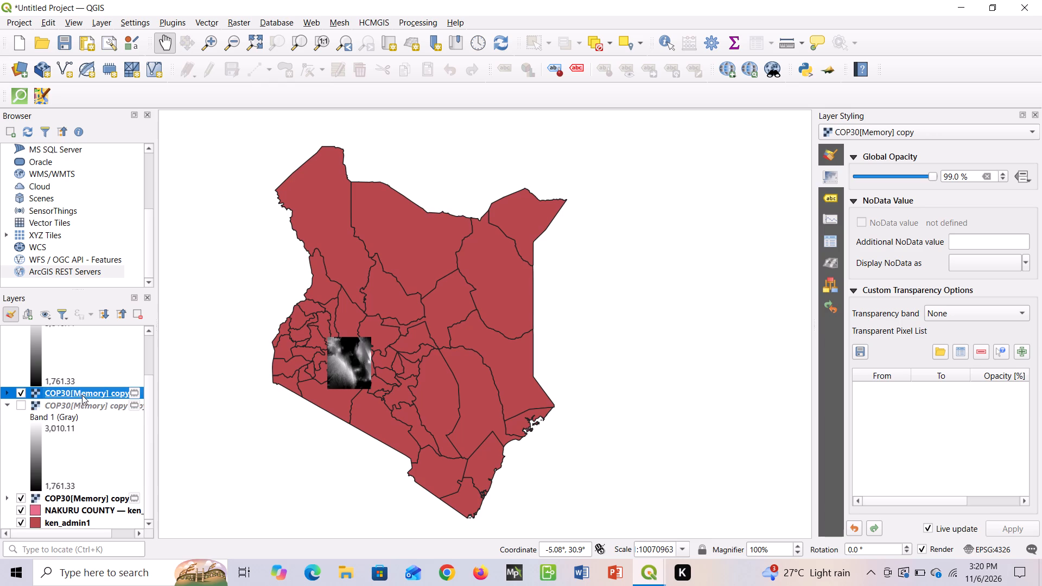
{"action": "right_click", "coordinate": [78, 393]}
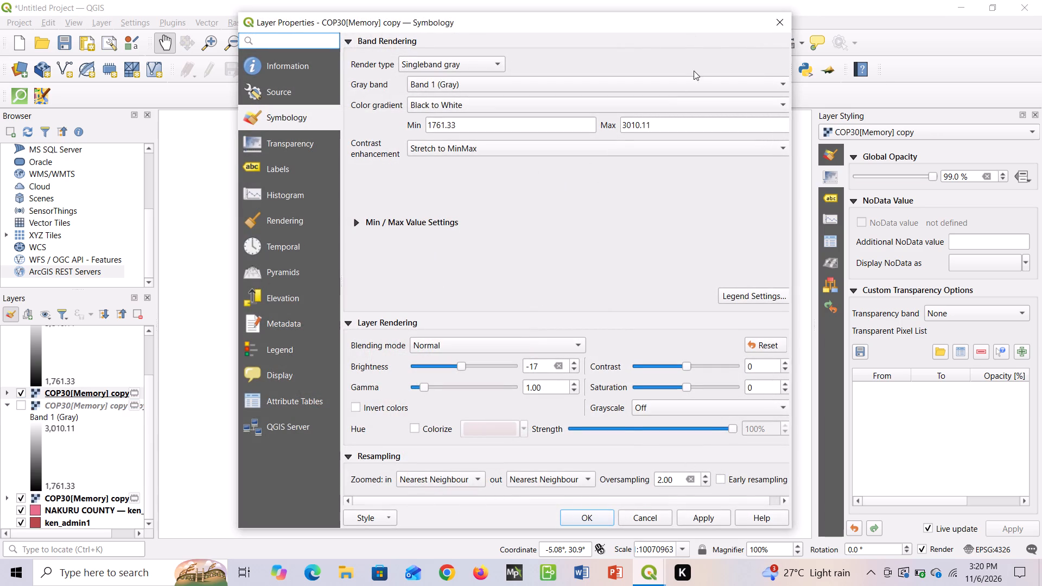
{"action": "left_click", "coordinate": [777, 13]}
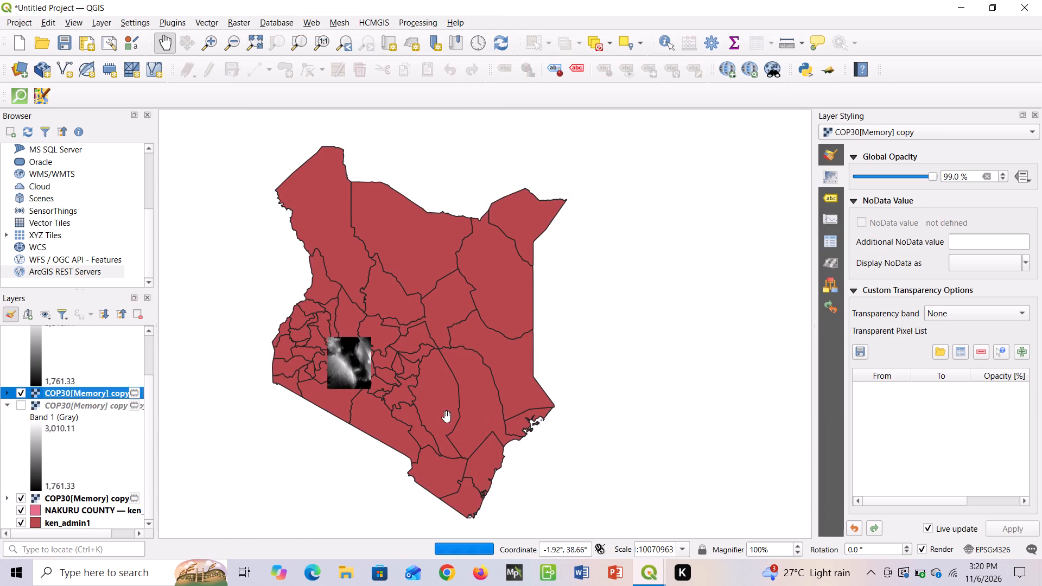
Duplicate the COP30[Memory] copy copy elevation layer.
{"action": "left_click", "coordinate": [104, 389]}
{"action": "right_click", "coordinate": [105, 386]}
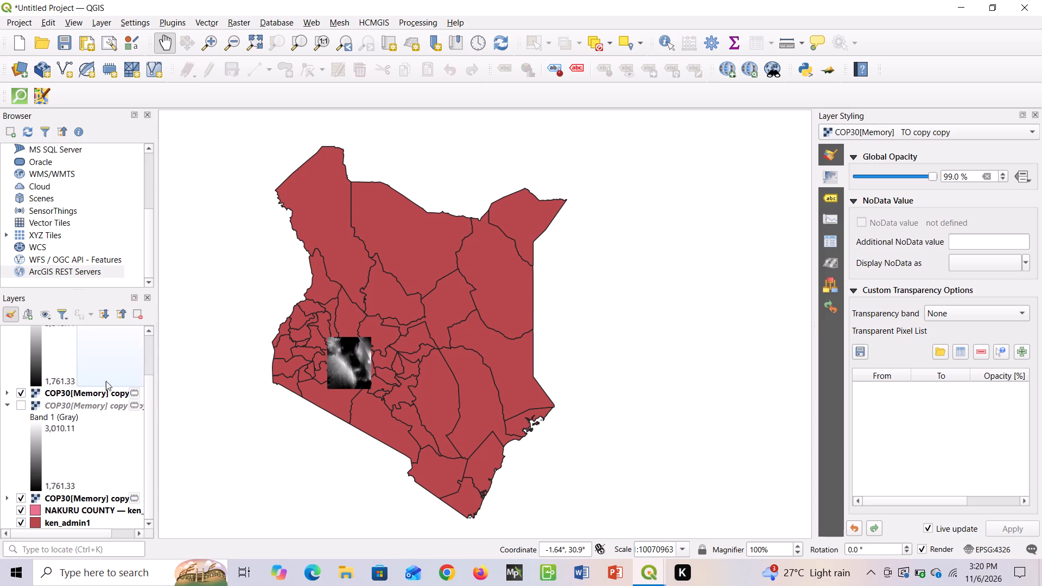
{"action": "left_click", "coordinate": [88, 417]}
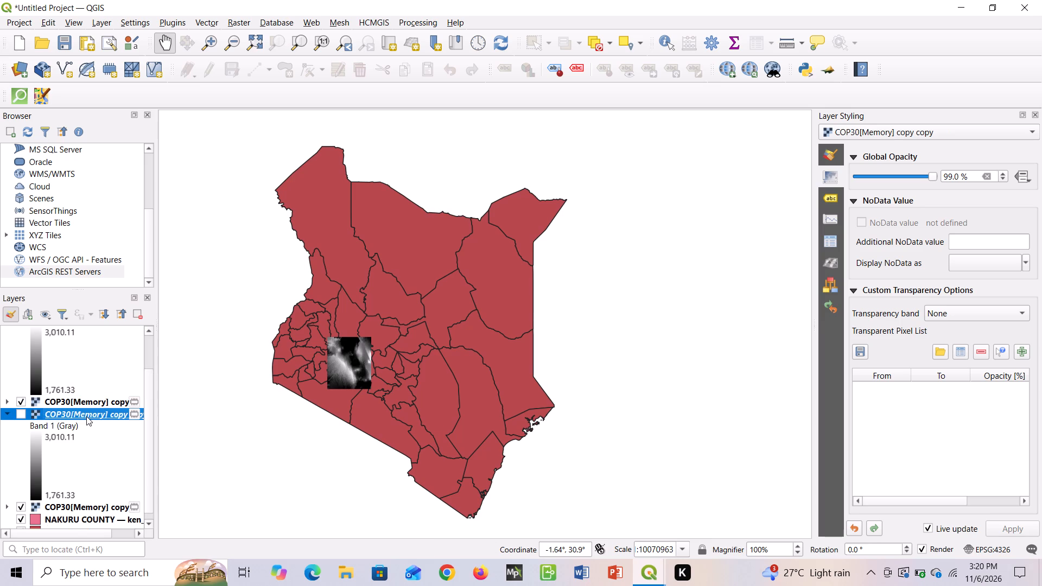
{"action": "right_click", "coordinate": [86, 416]}
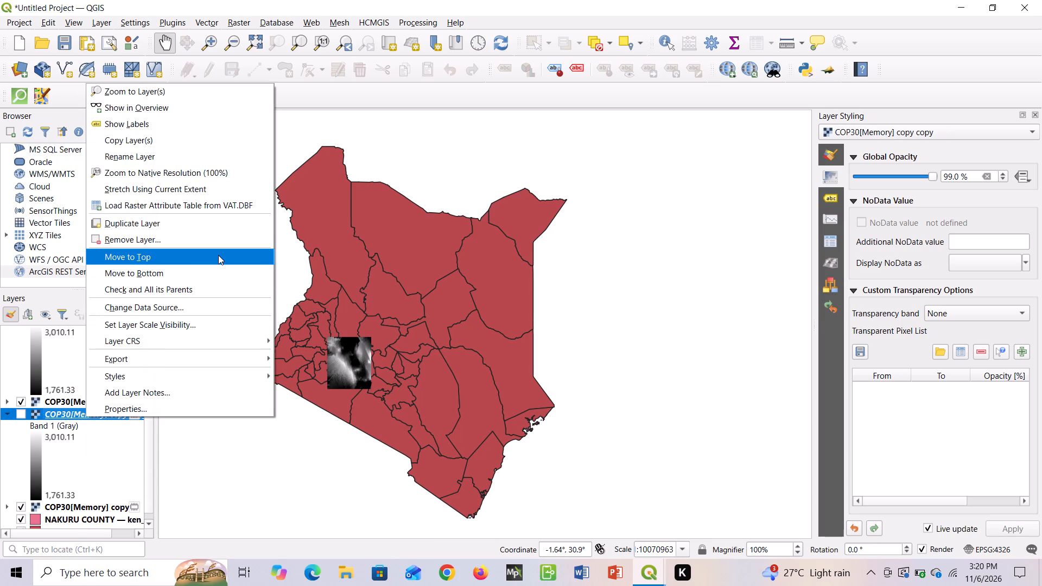
{"action": "left_click", "coordinate": [224, 225]}
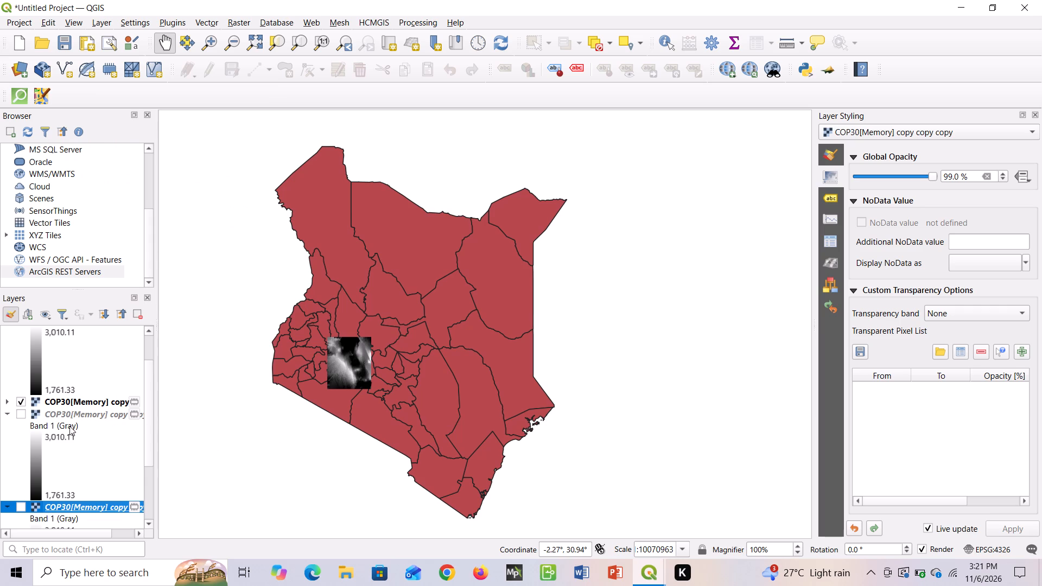
Make the COP30[Memory] copy copy layer and its new duplicate visible, and collapse the expanded elevation legends.
{"action": "left_click", "coordinate": [9, 417]}
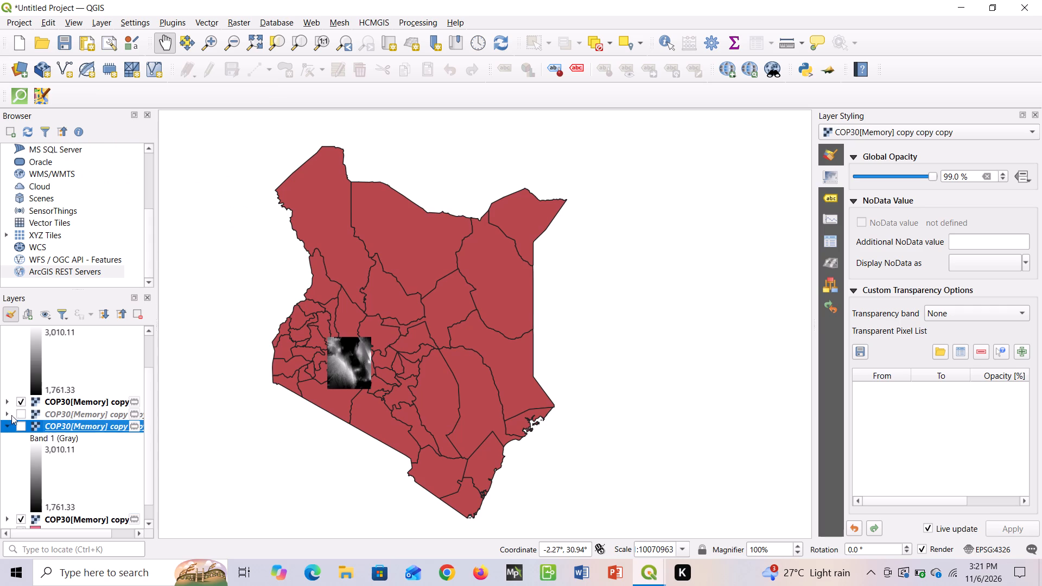
{"action": "left_click", "coordinate": [20, 407]}
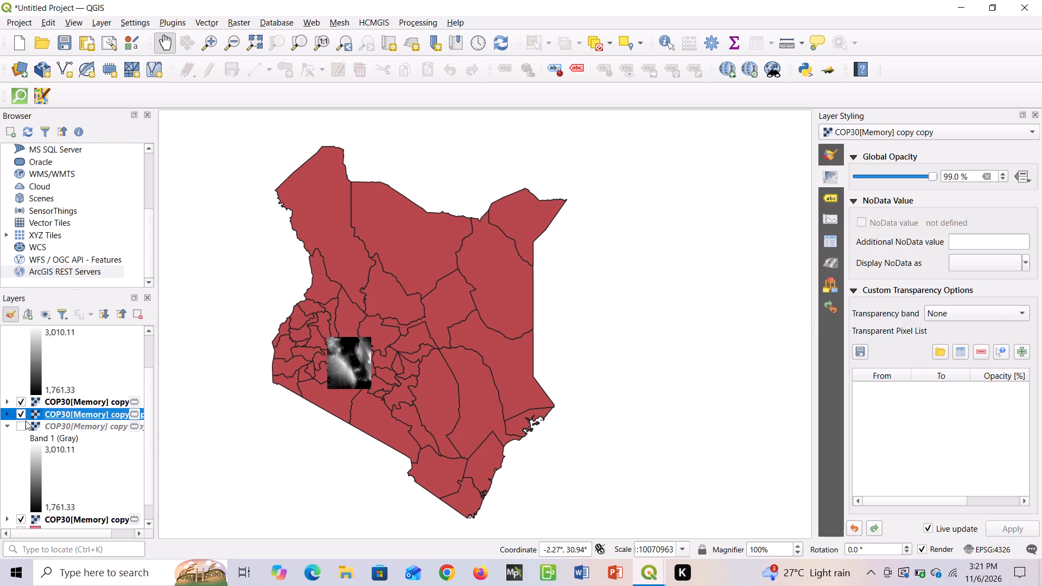
{"action": "left_click", "coordinate": [26, 421]}
{"action": "left_click", "coordinate": [9, 424]}
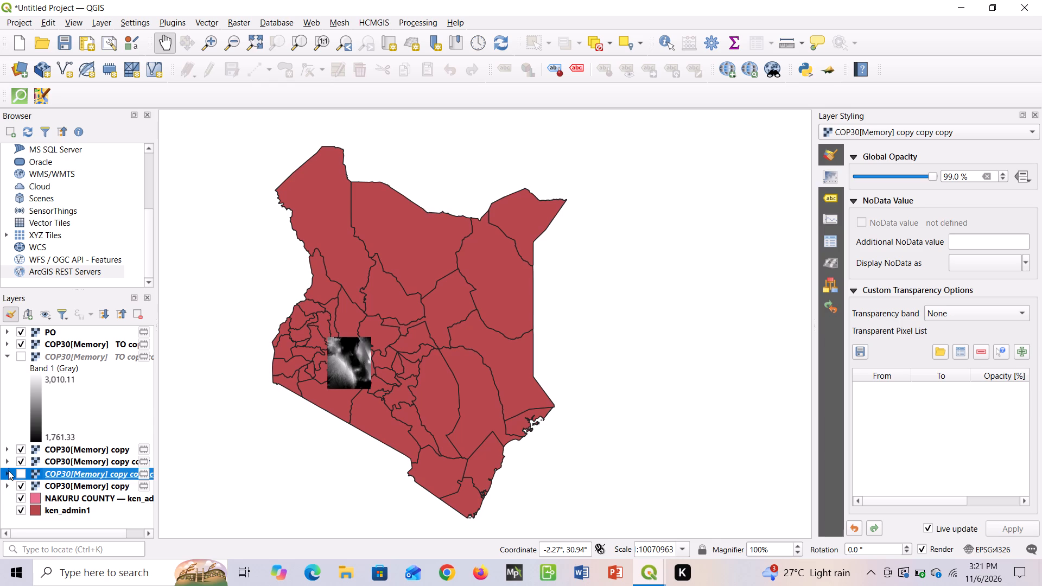
{"action": "left_click", "coordinate": [22, 473]}
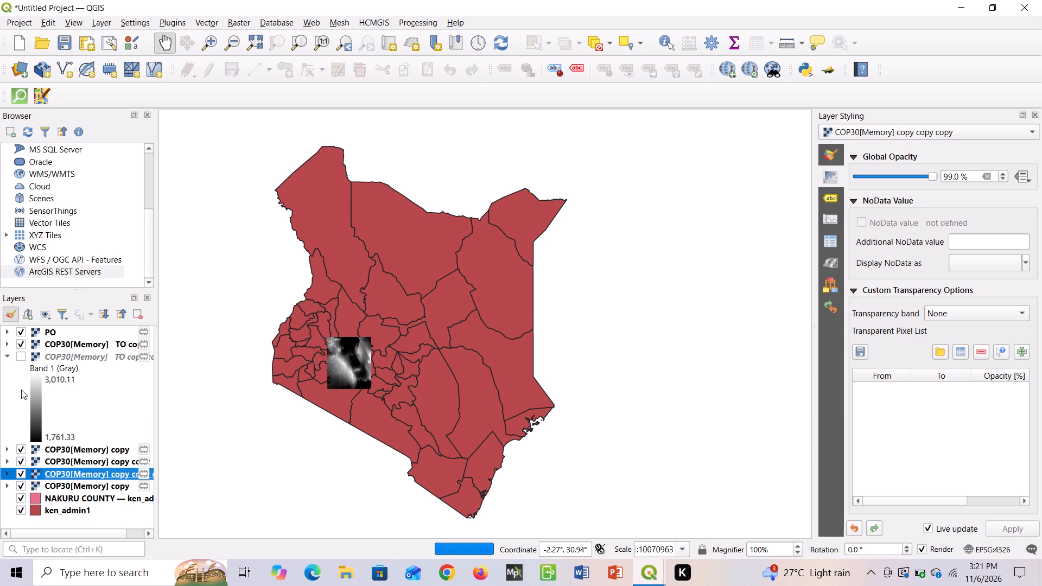
{"action": "left_click", "coordinate": [8, 353]}
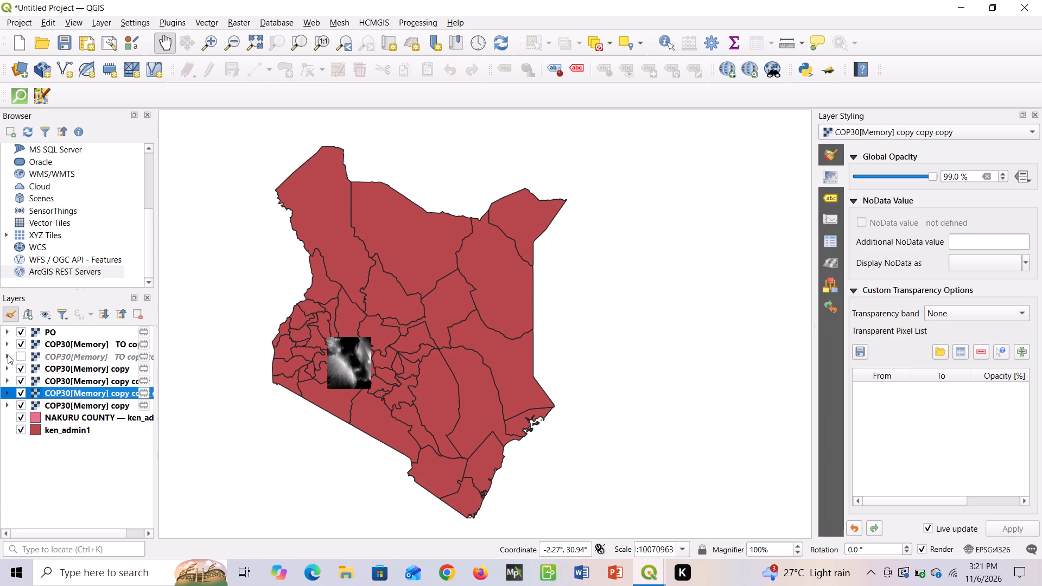
{"action": "left_click", "coordinate": [26, 358]}
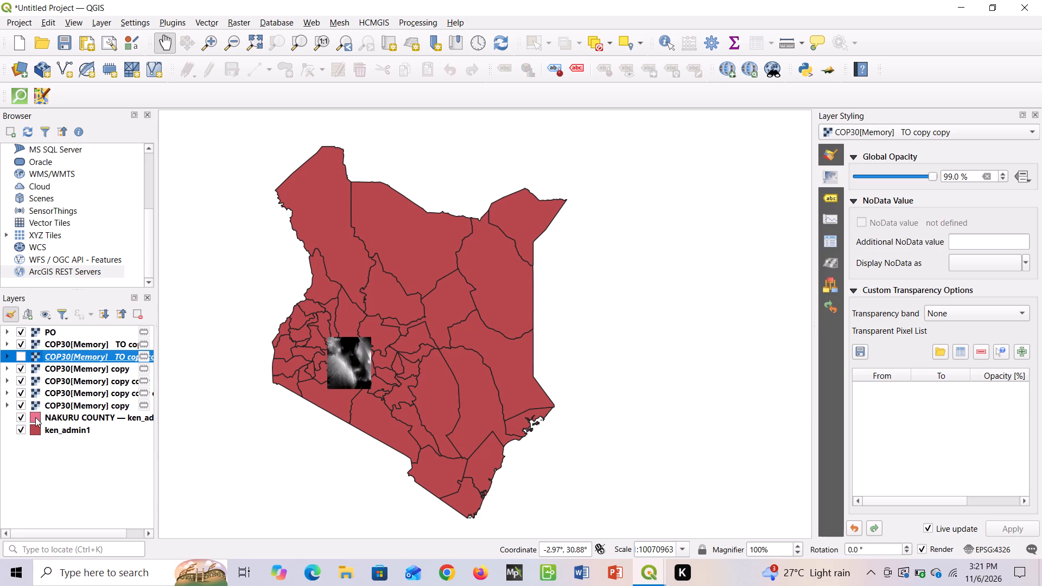
Duplicate the NAKURU COUNTY — ken_admin1 layer and make the copy visible.
{"action": "left_click", "coordinate": [55, 414]}
{"action": "right_click", "coordinate": [57, 413]}
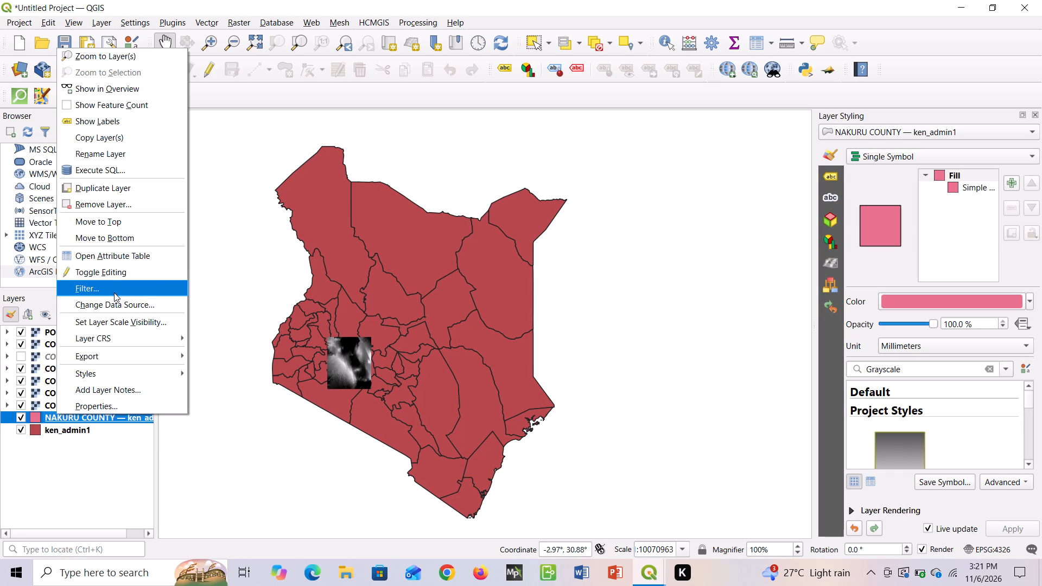
{"action": "left_click", "coordinate": [129, 193]}
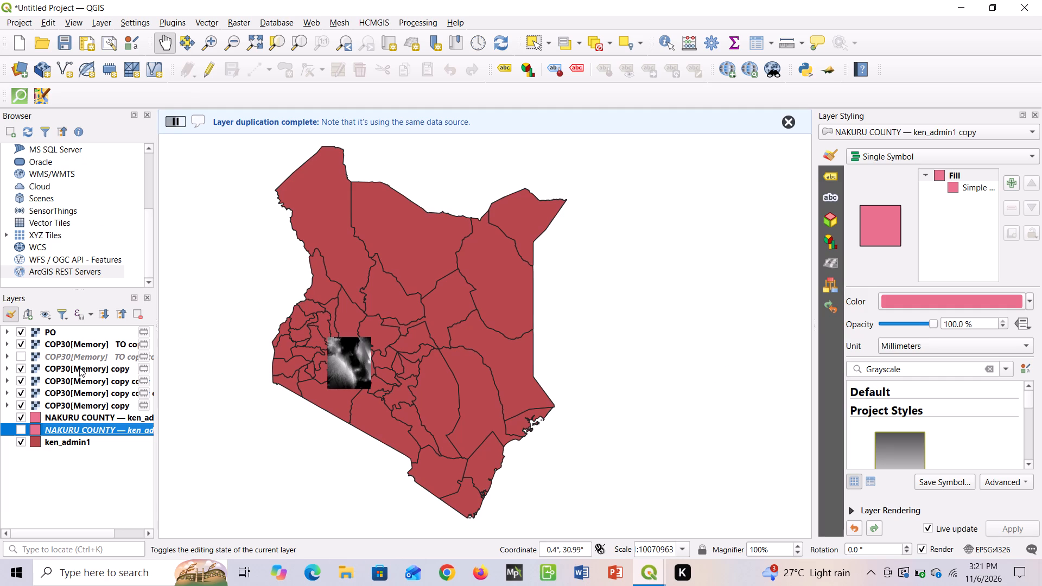
{"action": "left_click", "coordinate": [17, 425]}
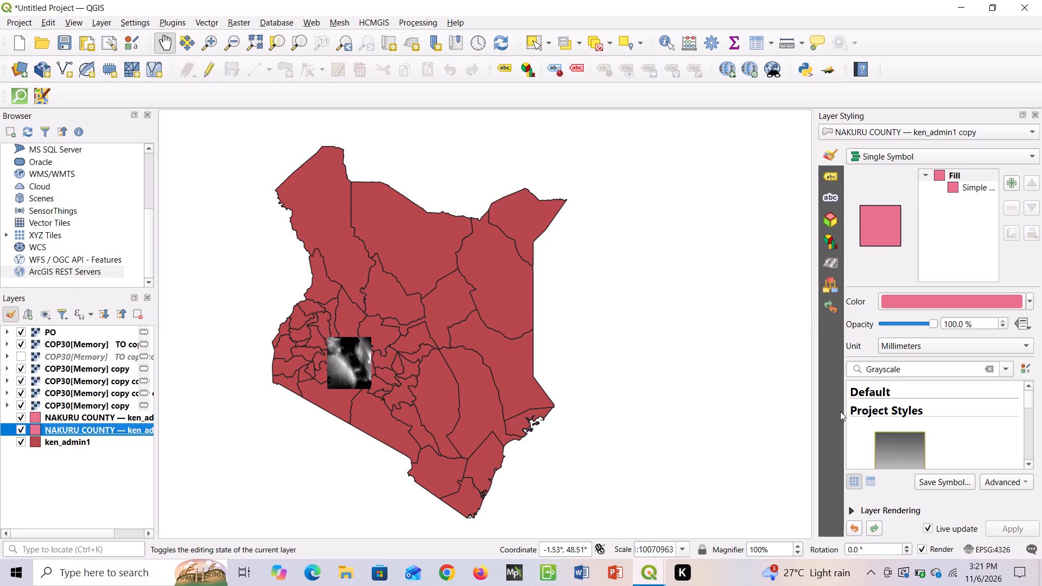
Apply the gradient gray fill style to the NAKURU COUNTY — ken_admin1 copy layer.
{"action": "left_click", "coordinate": [1034, 385]}
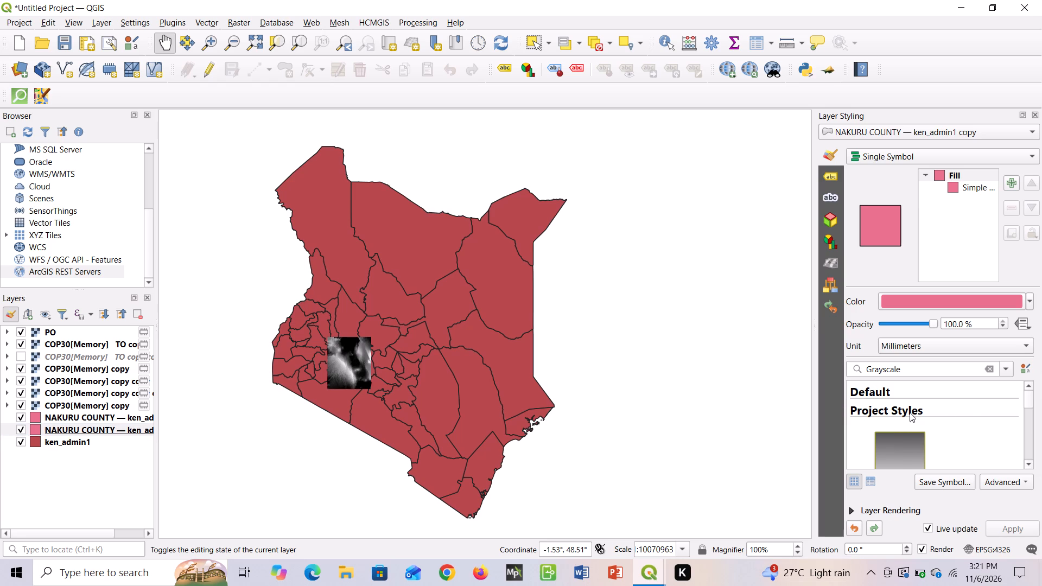
{"action": "left_click", "coordinate": [910, 409]}
{"action": "scroll", "coordinate": [922, 445], "scroll_direction": "up", "scroll_amount": 5}
{"action": "left_click", "coordinate": [925, 457]}
{"action": "left_click", "coordinate": [926, 422]}
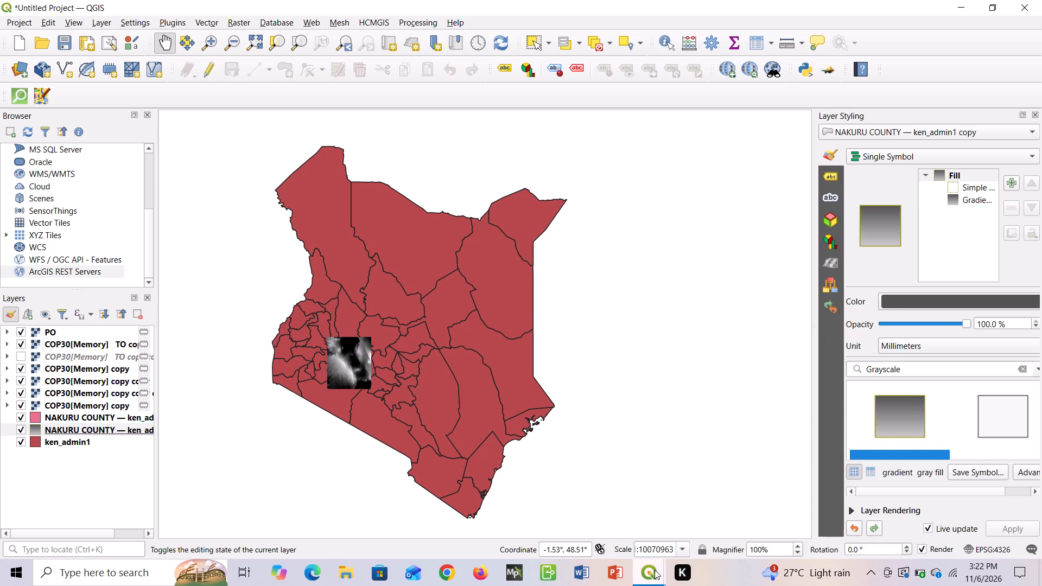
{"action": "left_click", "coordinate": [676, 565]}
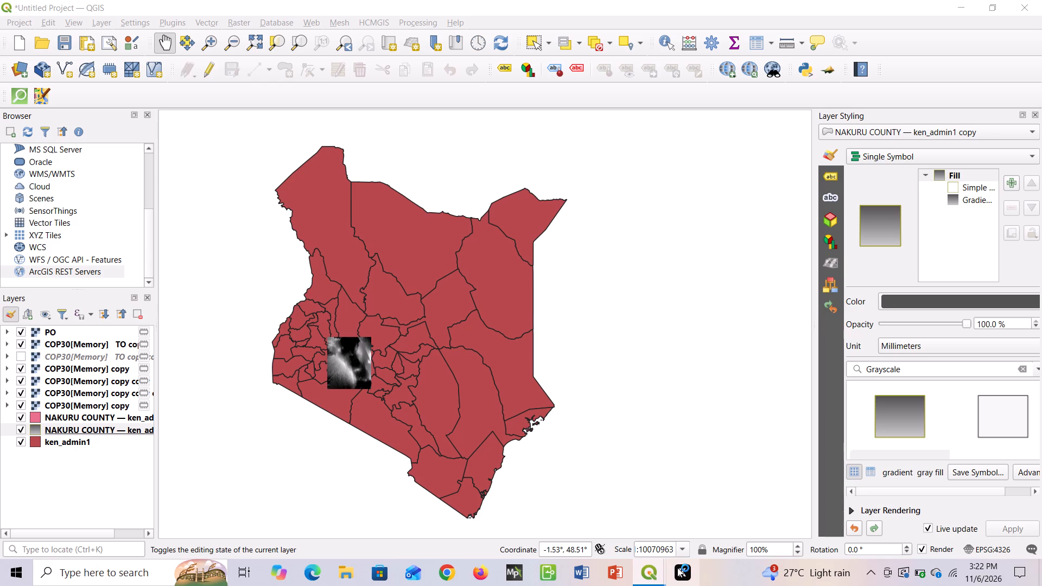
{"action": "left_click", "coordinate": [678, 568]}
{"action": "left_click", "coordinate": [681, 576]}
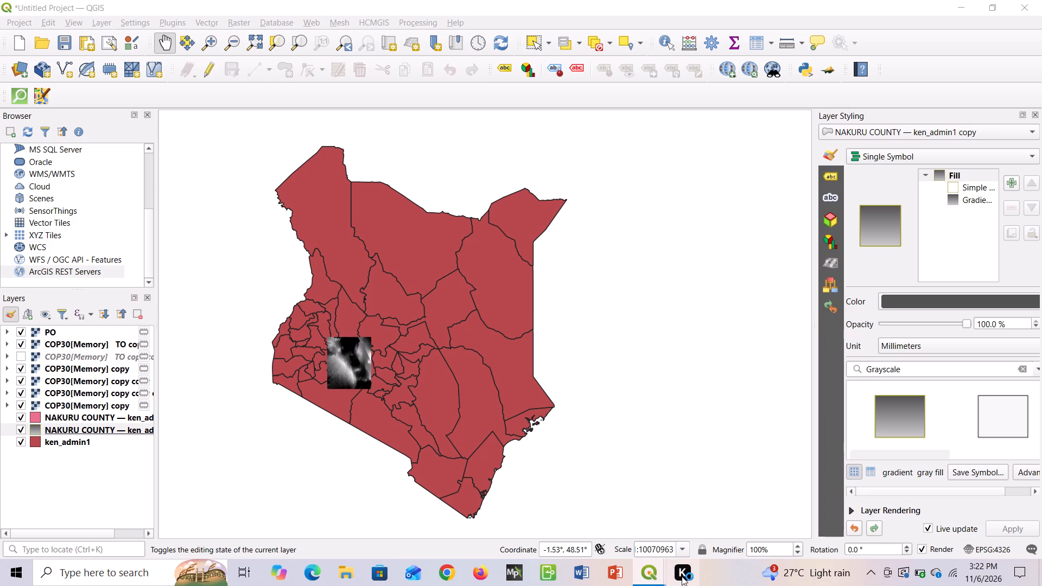
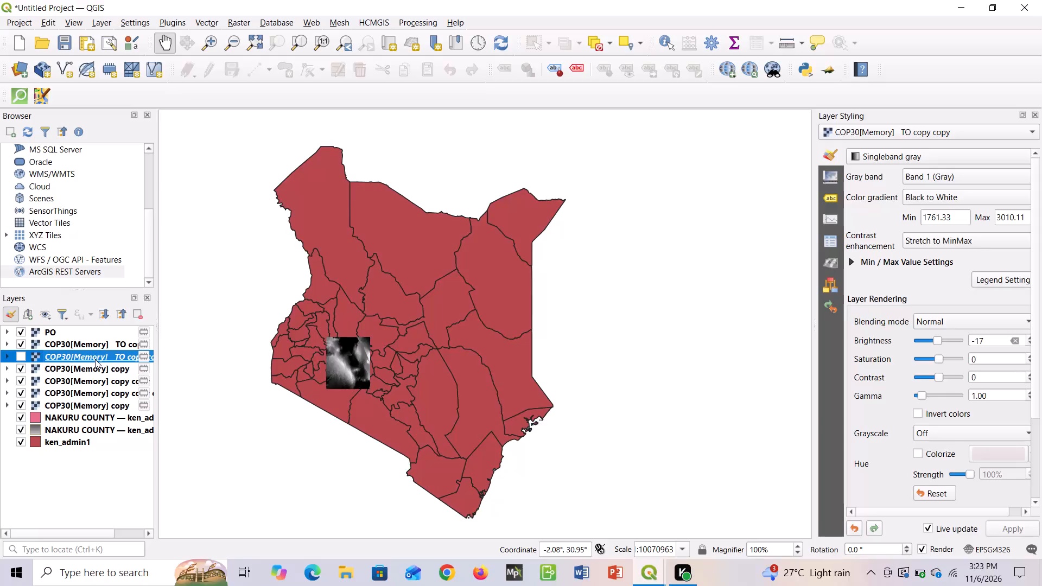
Duplicate the COP30[Memory] TO copy copy elevation layer and collapse the duplicate's legend.
{"action": "right_click", "coordinate": [93, 353]}
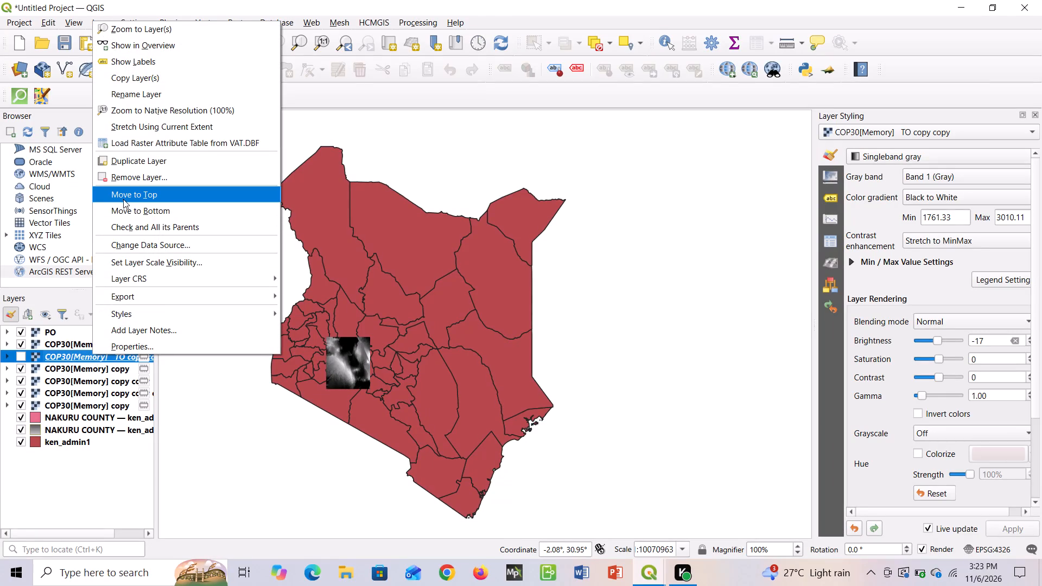
{"action": "left_click", "coordinate": [138, 163]}
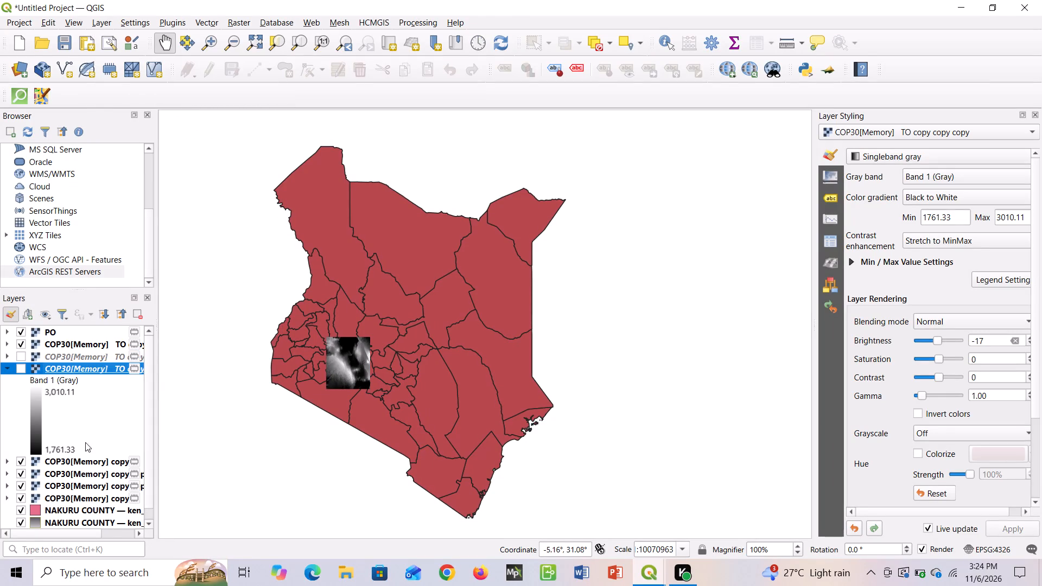
{"action": "left_click", "coordinate": [41, 436]}
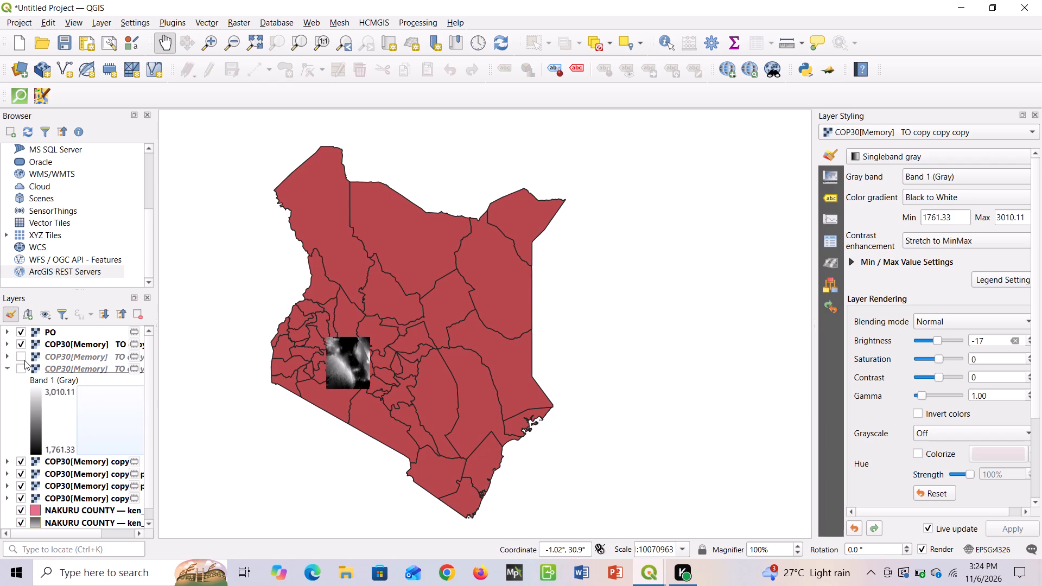
{"action": "left_click", "coordinate": [9, 368]}
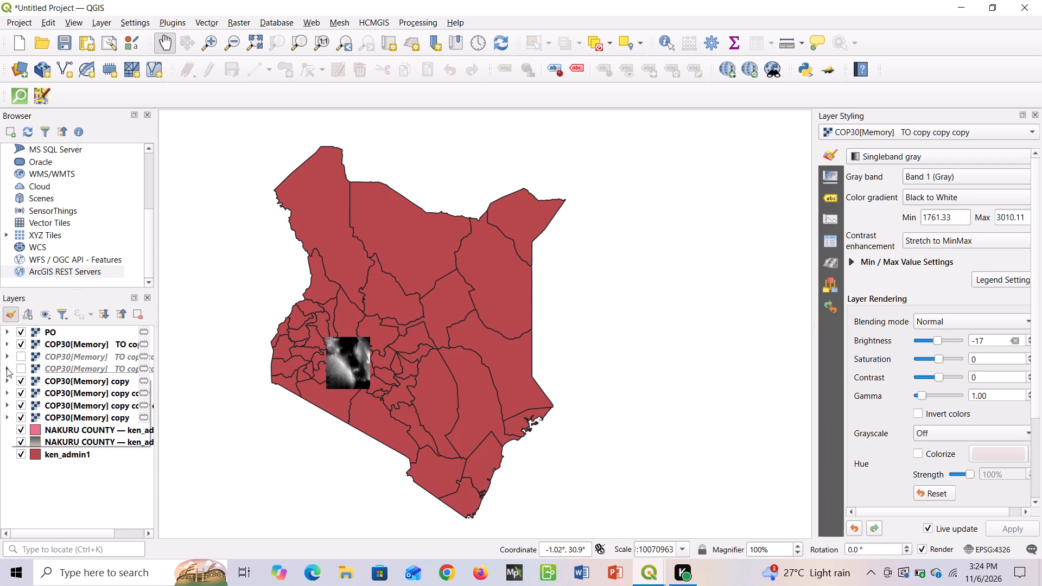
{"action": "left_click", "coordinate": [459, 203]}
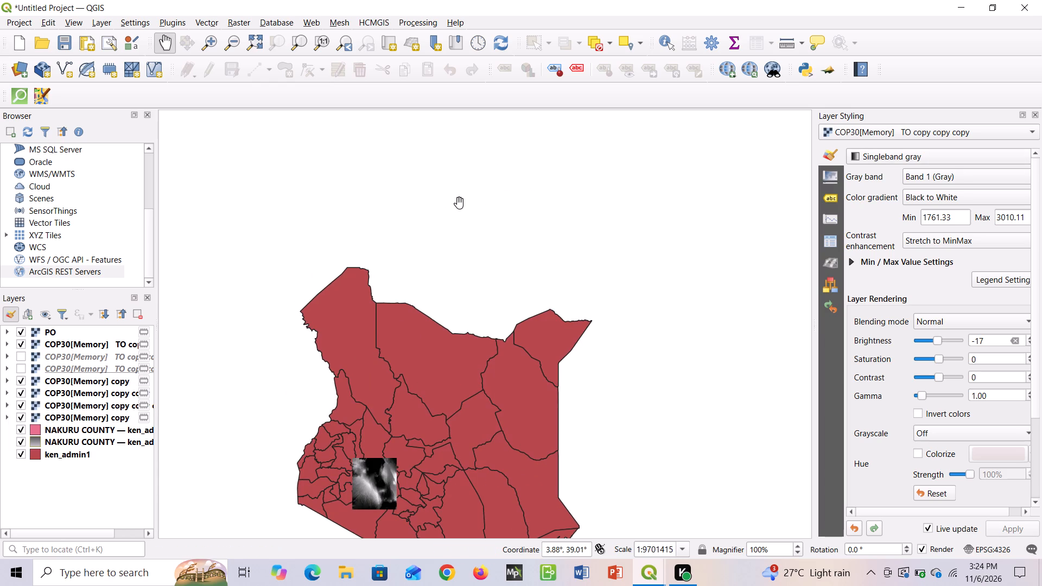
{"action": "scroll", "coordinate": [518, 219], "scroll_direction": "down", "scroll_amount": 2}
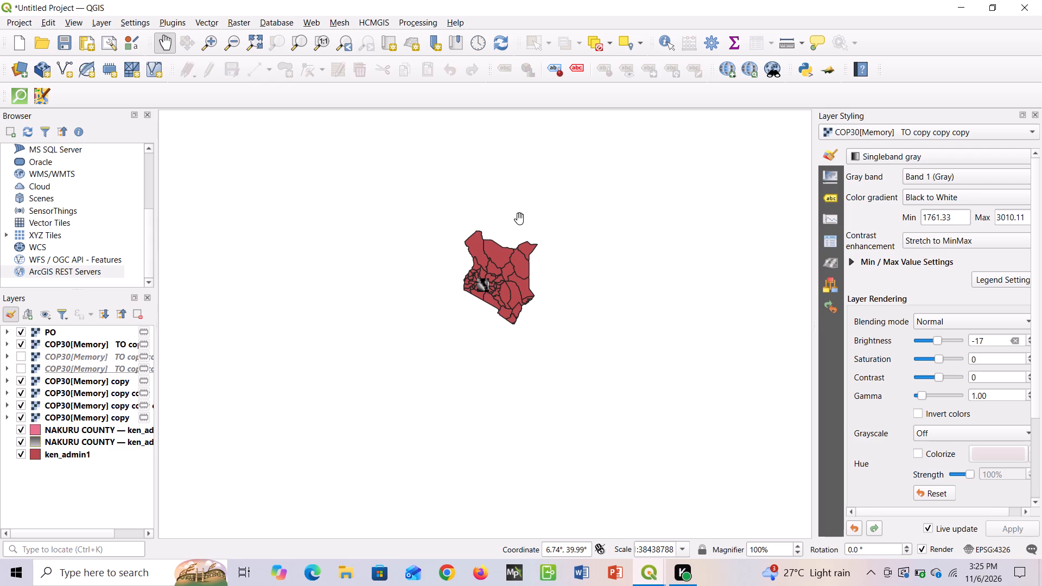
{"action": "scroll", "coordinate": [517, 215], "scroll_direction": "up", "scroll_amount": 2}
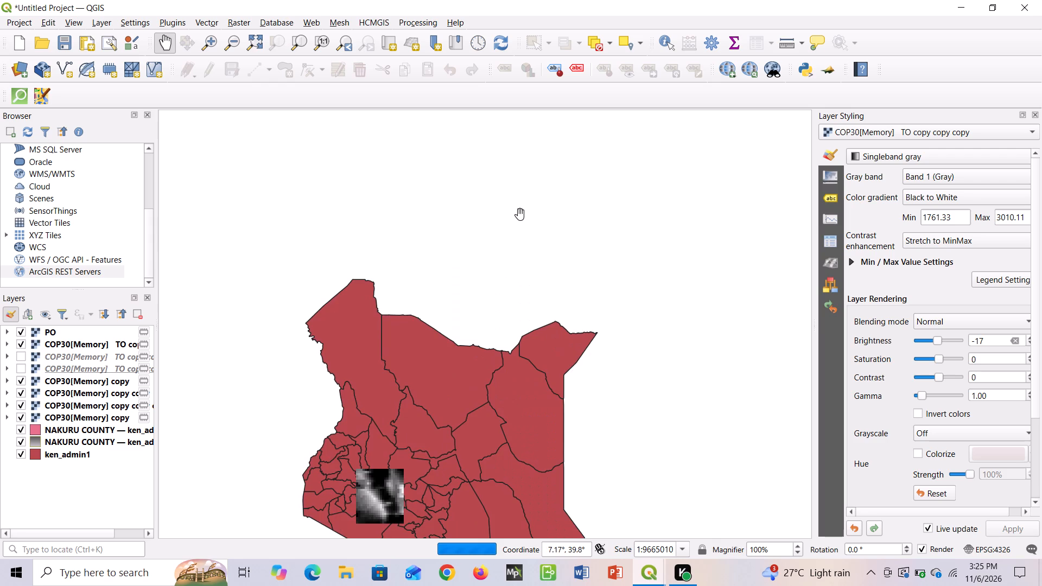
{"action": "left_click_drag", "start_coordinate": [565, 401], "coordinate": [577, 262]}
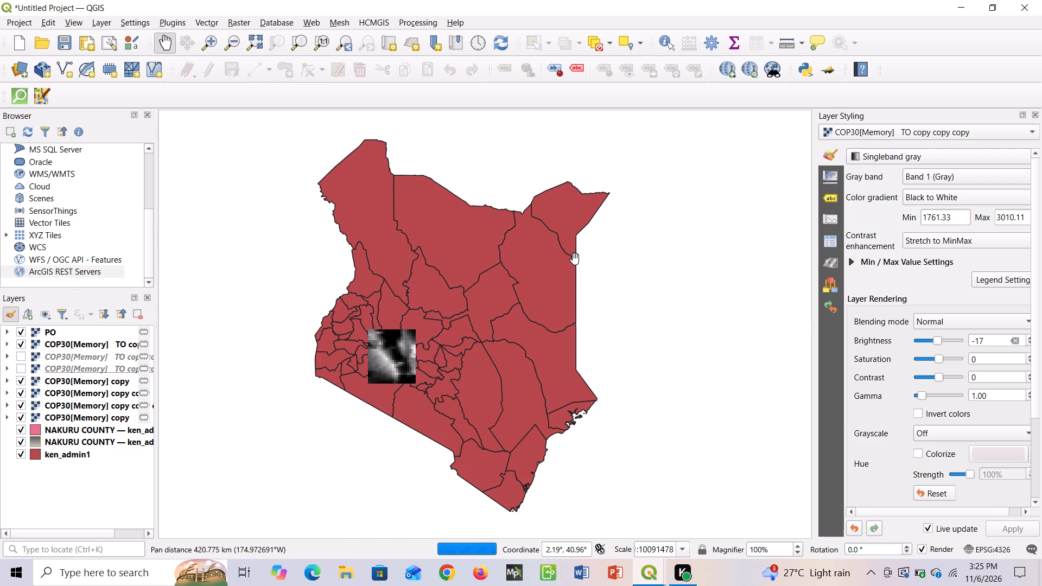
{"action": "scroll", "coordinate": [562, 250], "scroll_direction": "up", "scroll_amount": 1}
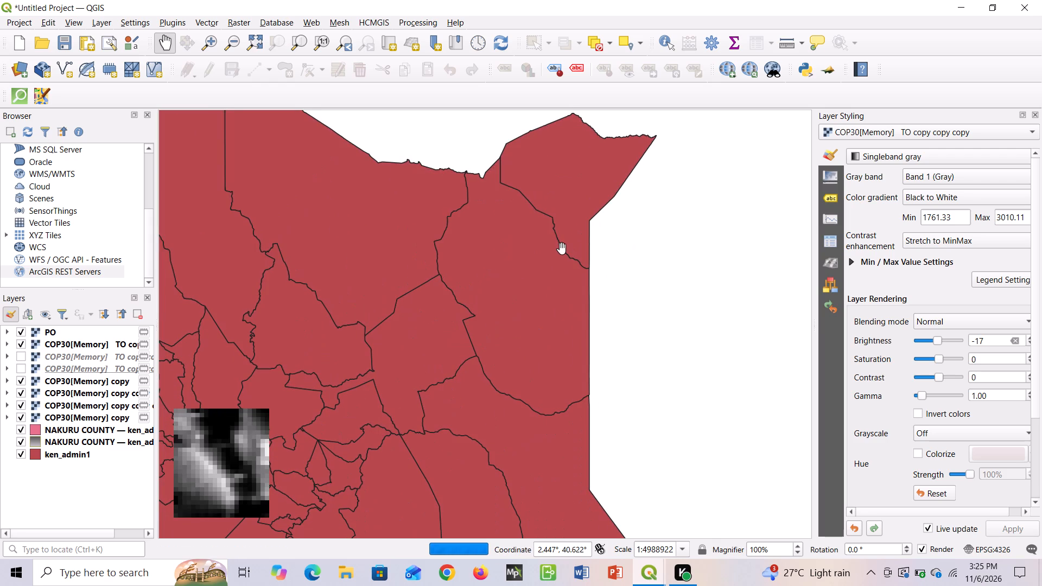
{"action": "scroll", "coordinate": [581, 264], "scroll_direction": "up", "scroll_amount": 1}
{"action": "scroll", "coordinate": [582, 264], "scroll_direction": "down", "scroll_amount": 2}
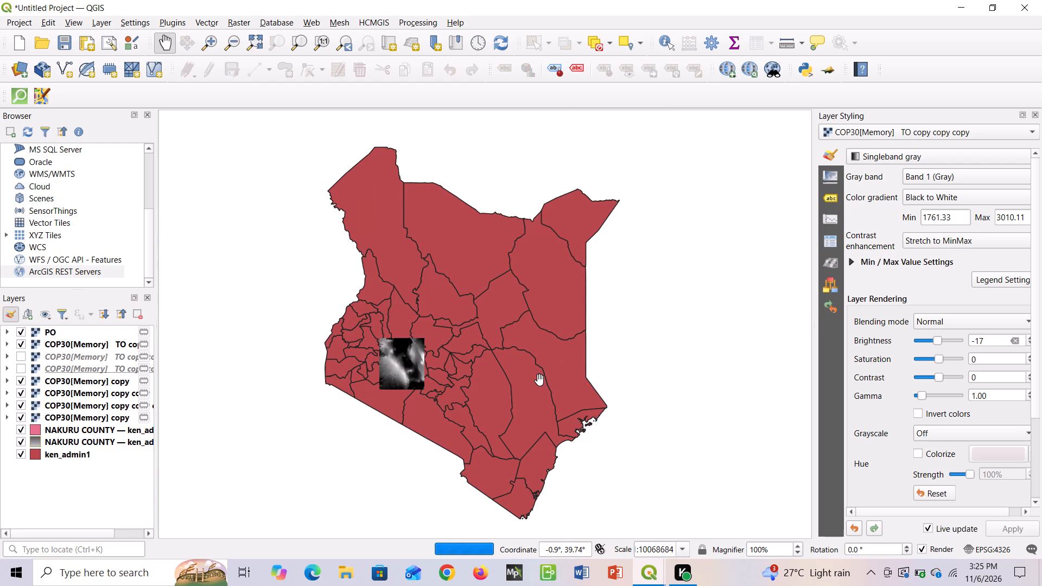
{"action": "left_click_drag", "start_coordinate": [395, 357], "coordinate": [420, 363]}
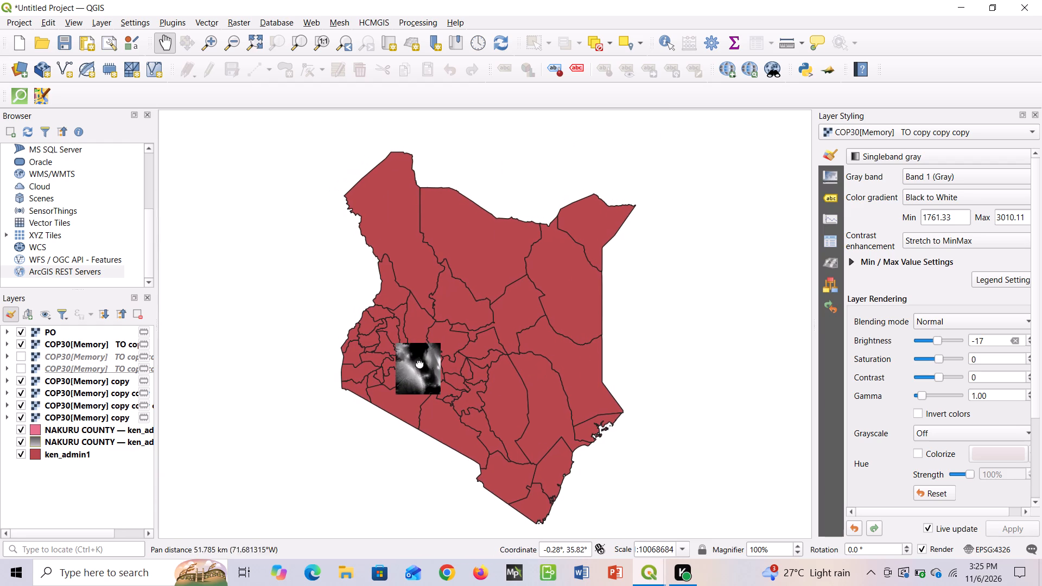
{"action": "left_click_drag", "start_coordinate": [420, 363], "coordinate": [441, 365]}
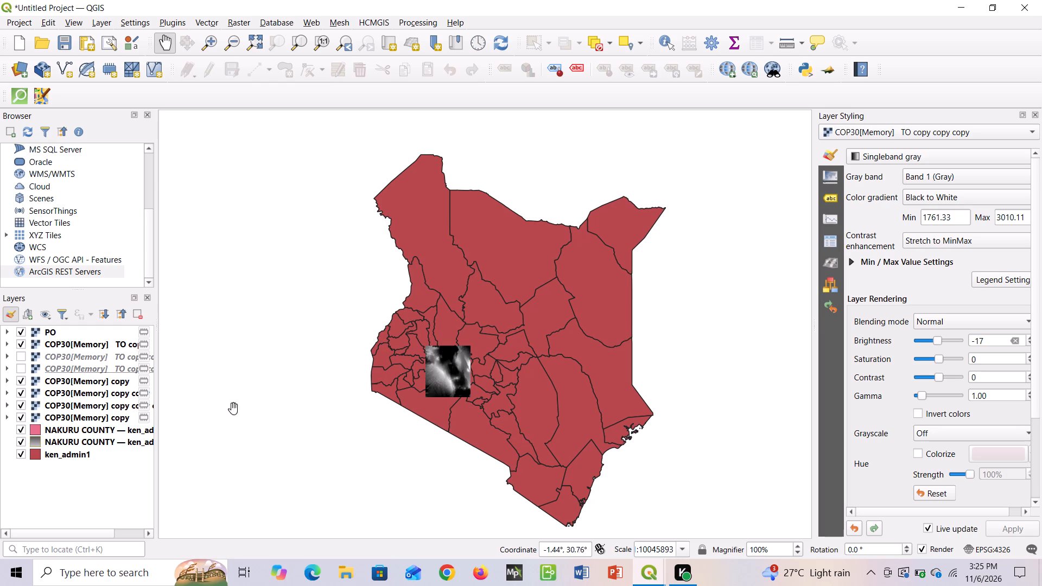
Make the COP30[Memory] TO copy copy layer and its new duplicate visible.
{"action": "left_click", "coordinate": [23, 355]}
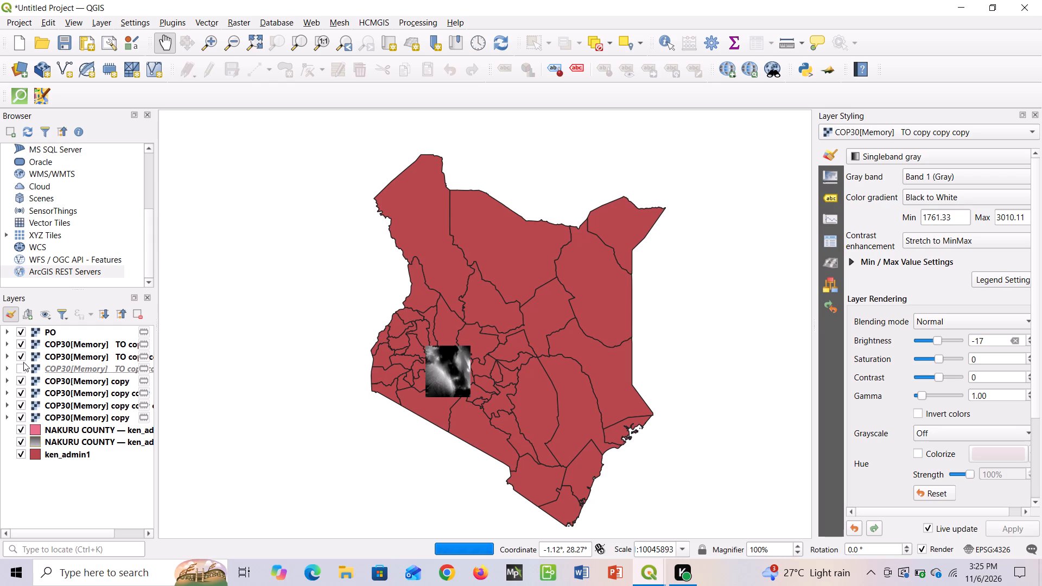
{"action": "left_click", "coordinate": [23, 365]}
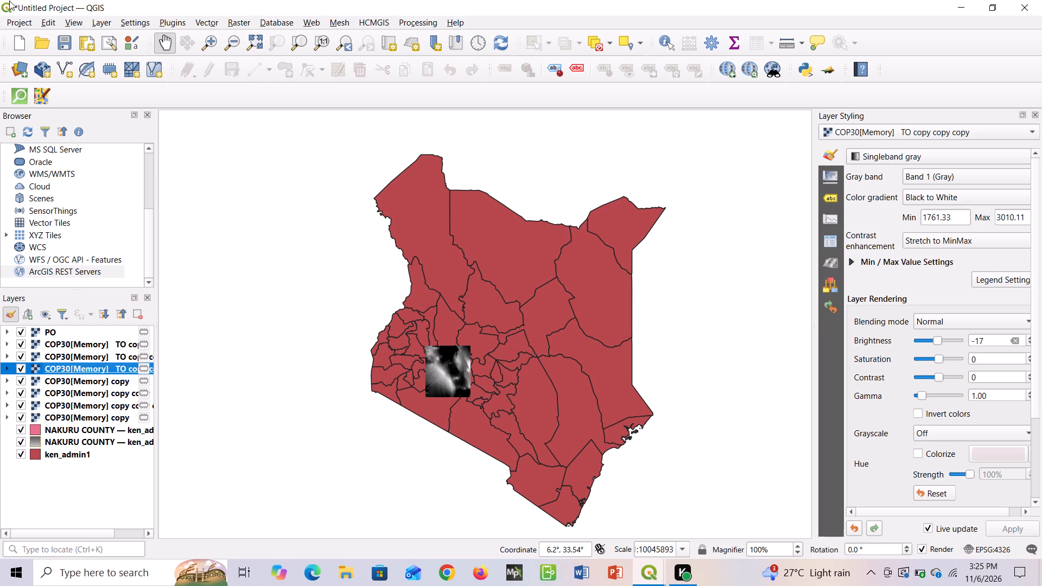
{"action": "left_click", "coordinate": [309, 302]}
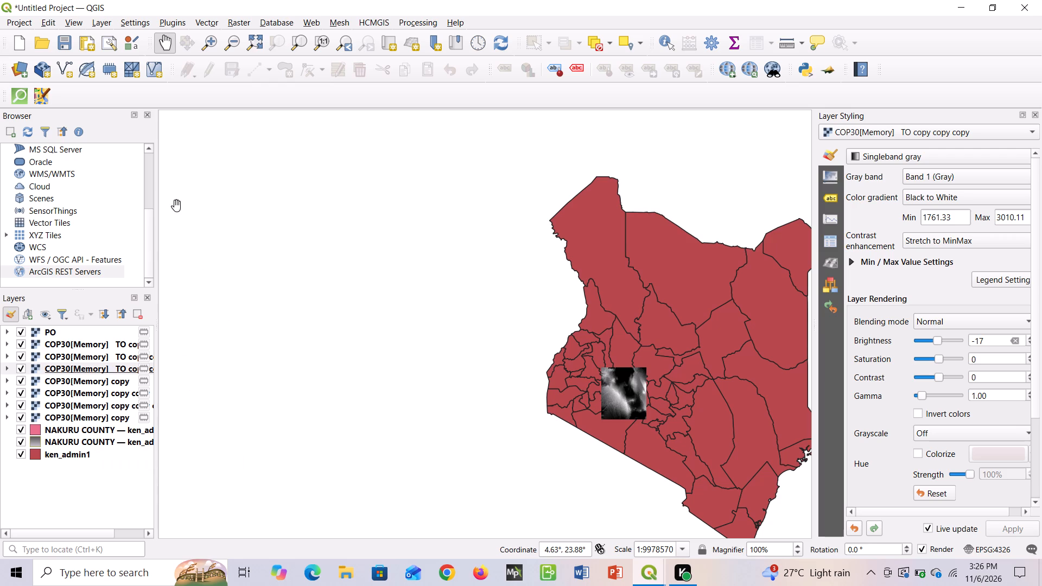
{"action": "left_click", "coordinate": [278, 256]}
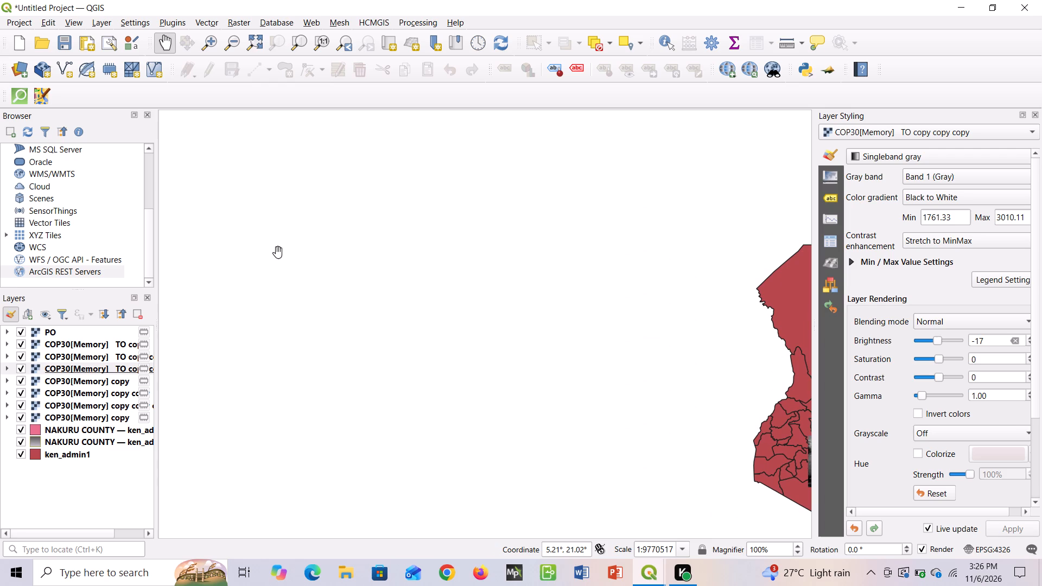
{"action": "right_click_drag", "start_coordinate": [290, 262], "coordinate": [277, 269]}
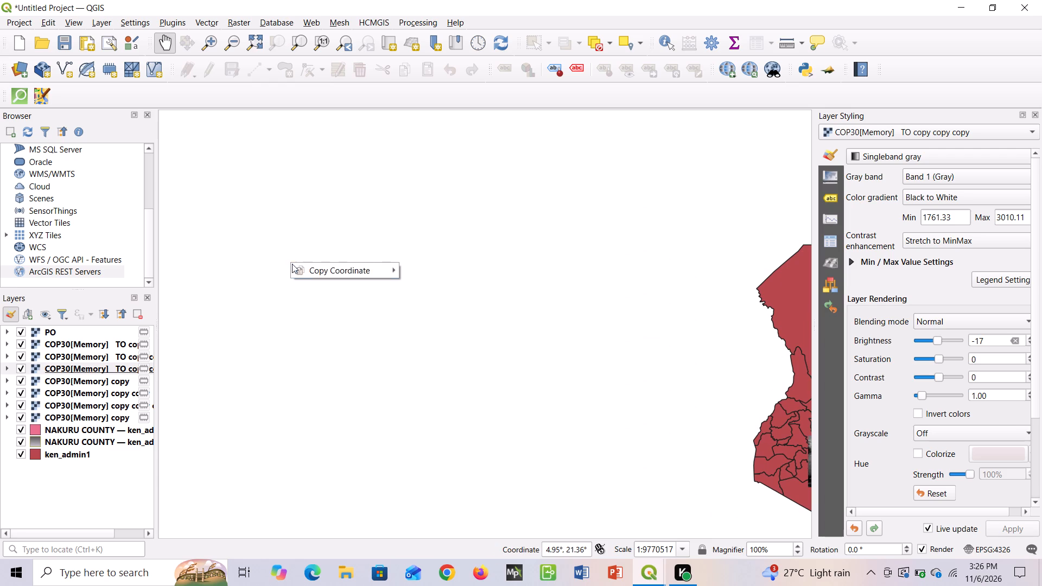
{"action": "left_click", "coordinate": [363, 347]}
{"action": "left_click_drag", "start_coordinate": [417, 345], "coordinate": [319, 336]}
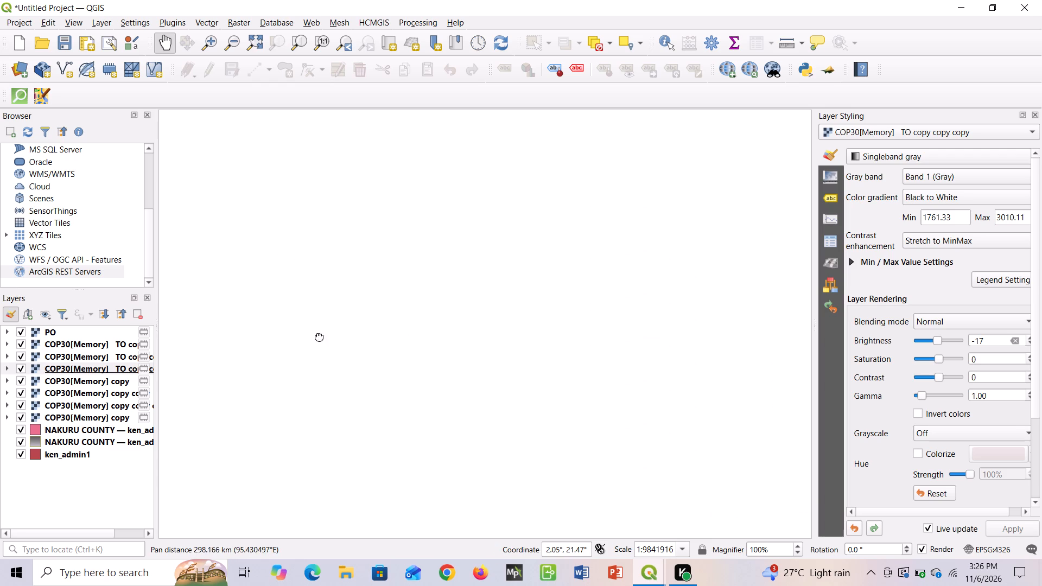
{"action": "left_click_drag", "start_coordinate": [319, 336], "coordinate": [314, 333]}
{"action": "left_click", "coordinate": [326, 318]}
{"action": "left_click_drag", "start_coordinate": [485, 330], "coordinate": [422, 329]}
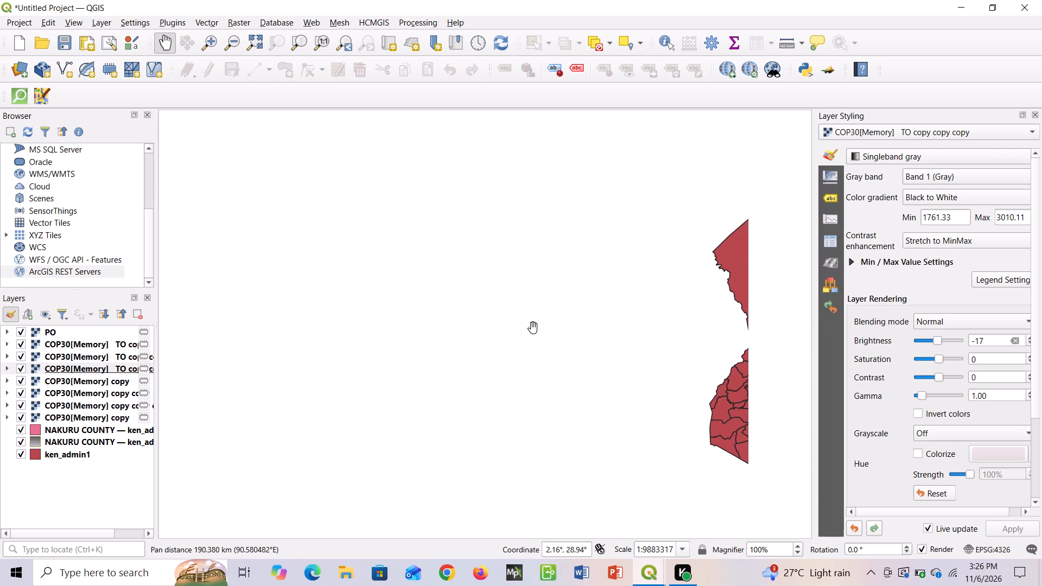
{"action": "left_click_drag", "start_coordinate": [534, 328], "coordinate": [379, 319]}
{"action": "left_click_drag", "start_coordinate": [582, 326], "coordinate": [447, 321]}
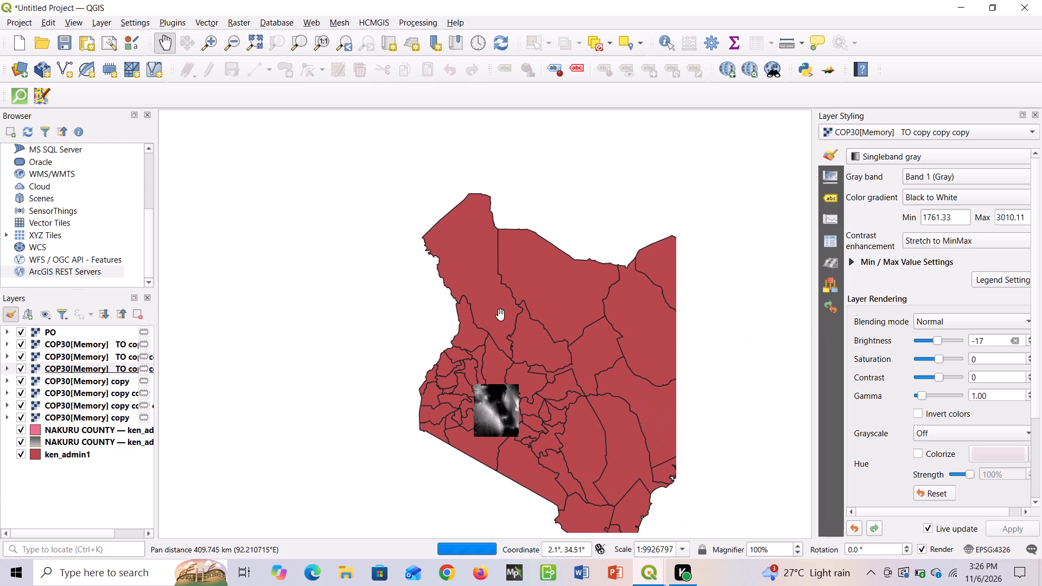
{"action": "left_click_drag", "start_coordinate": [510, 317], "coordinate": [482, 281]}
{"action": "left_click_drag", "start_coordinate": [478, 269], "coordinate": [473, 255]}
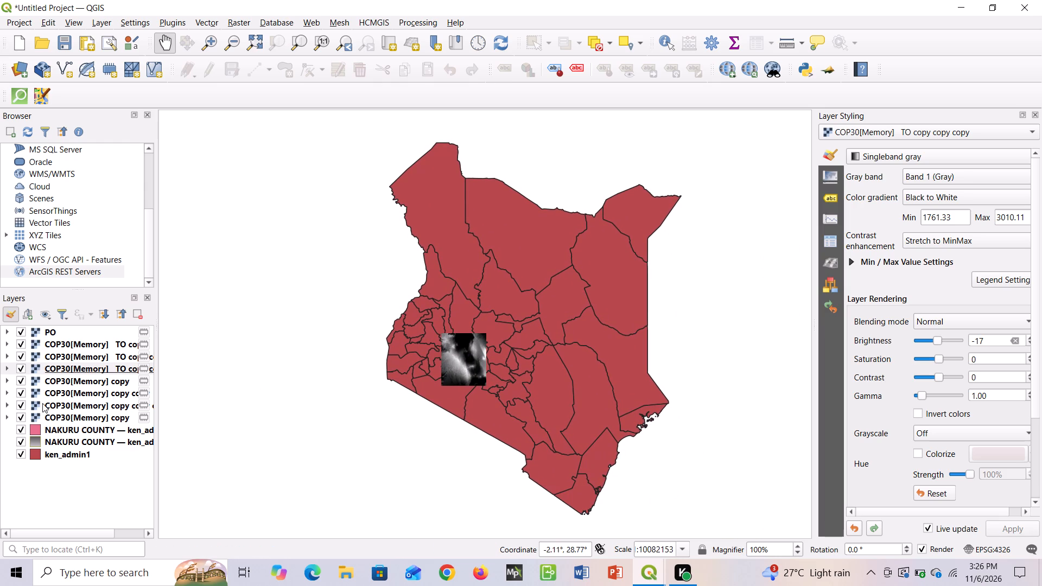
Try gray and dark shades for the simple fill of the NAKURU COUNTY — ken_admin1 layer, ending on a muted pink.
{"action": "left_click", "coordinate": [5, 428]}
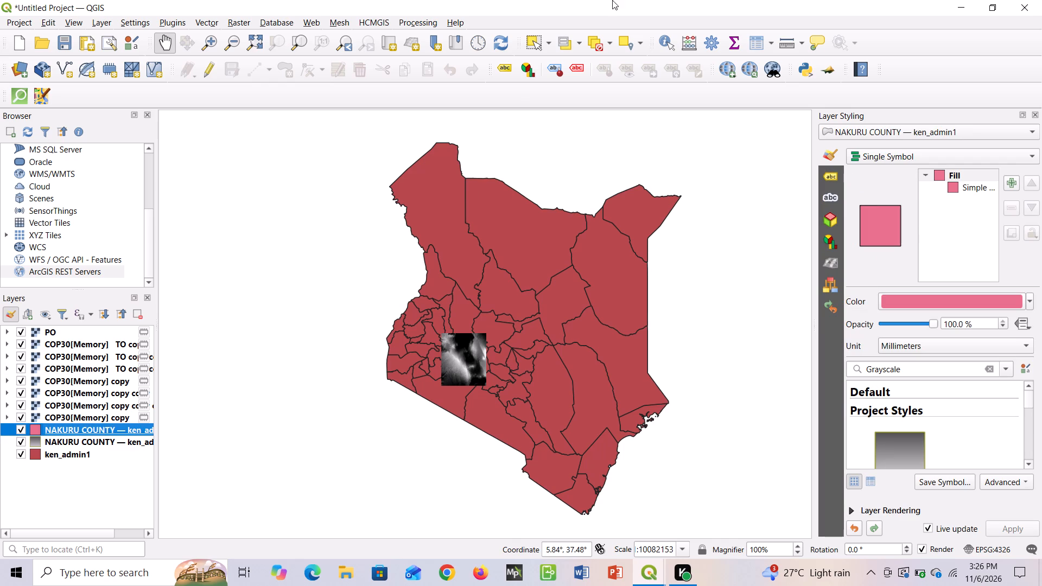
{"action": "left_click", "coordinate": [923, 172]}
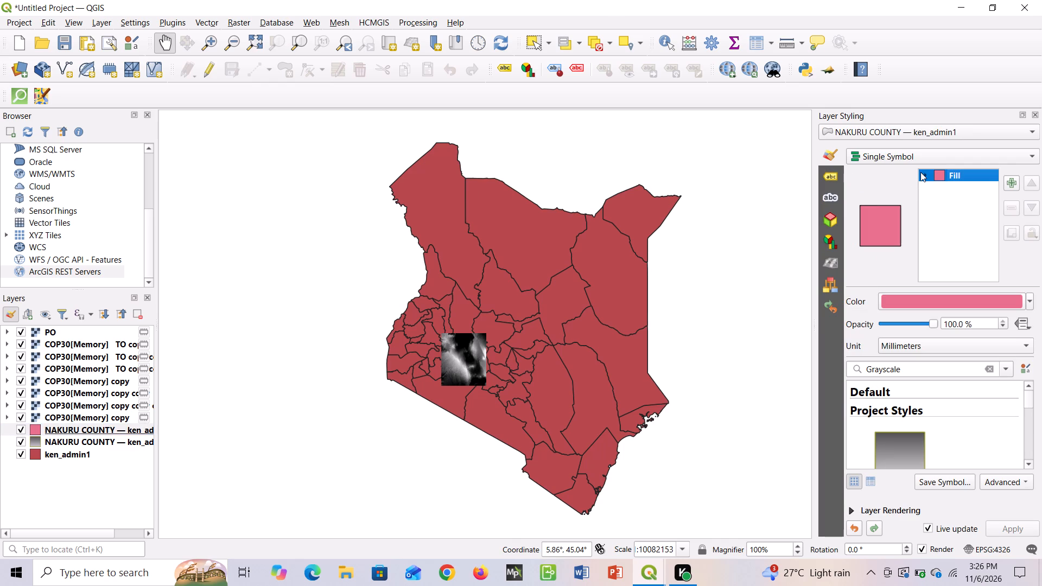
{"action": "left_click", "coordinate": [920, 172]}
{"action": "left_click", "coordinate": [962, 188]}
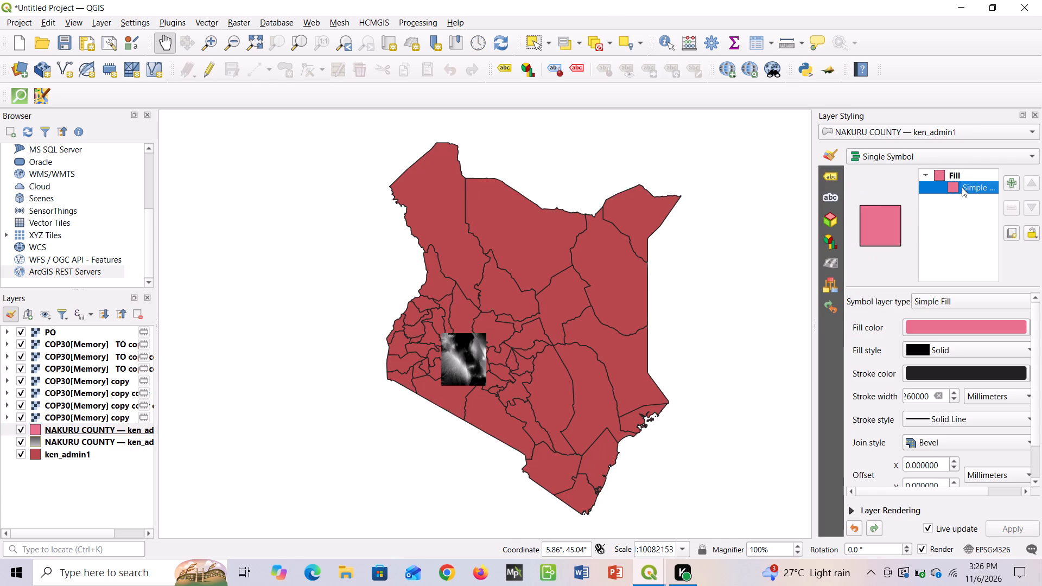
{"action": "left_click", "coordinate": [1029, 234]}
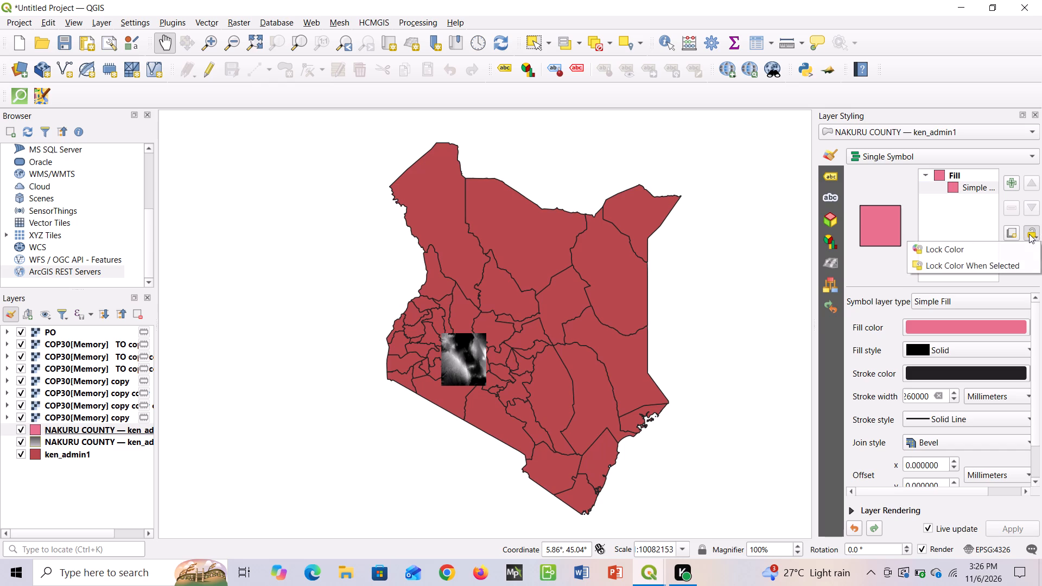
{"action": "left_click", "coordinate": [932, 206]}
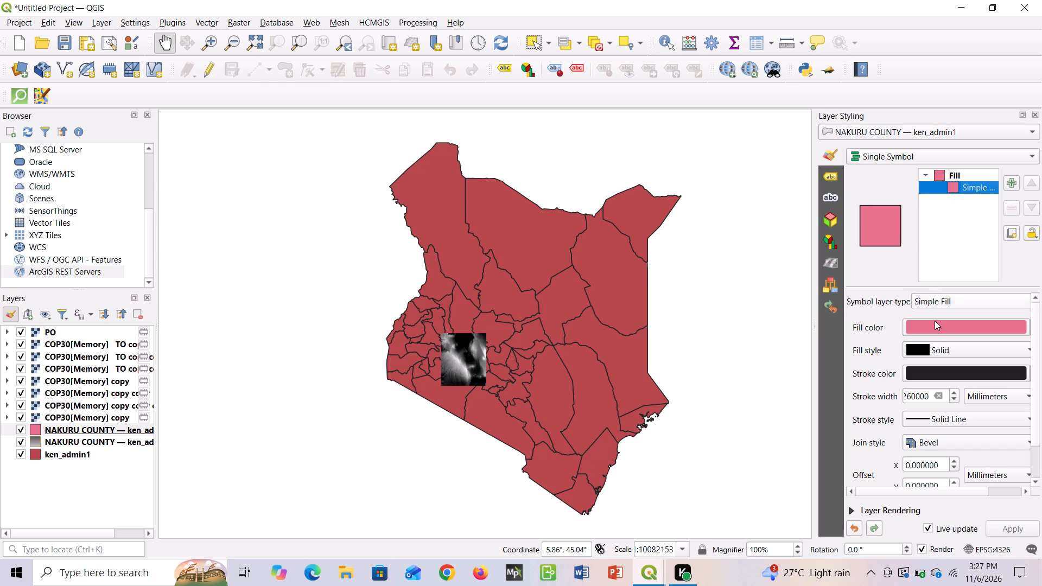
{"action": "left_click", "coordinate": [931, 320]}
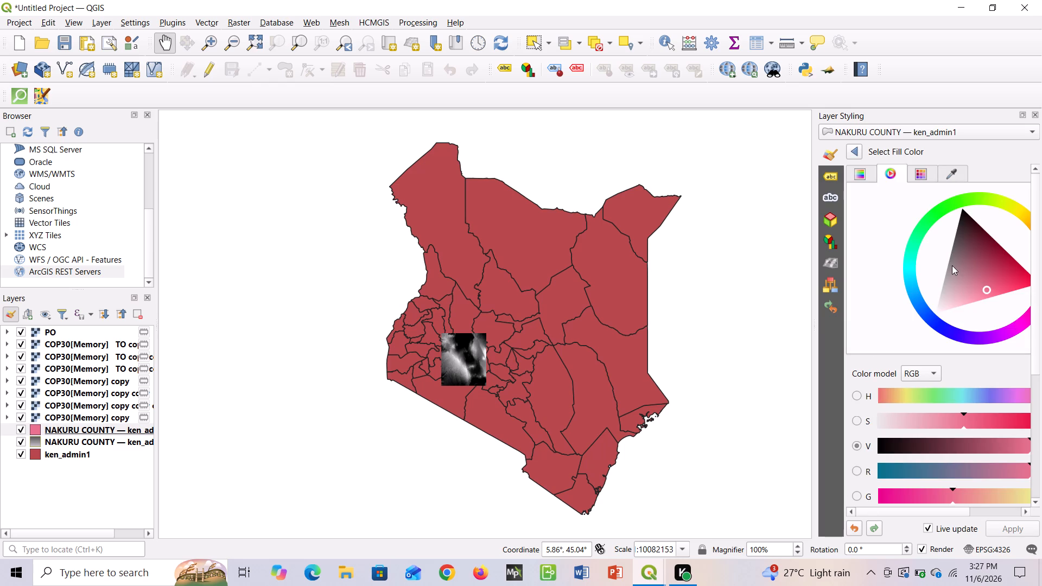
{"action": "right_click", "coordinate": [951, 264]}
{"action": "left_click", "coordinate": [949, 265]}
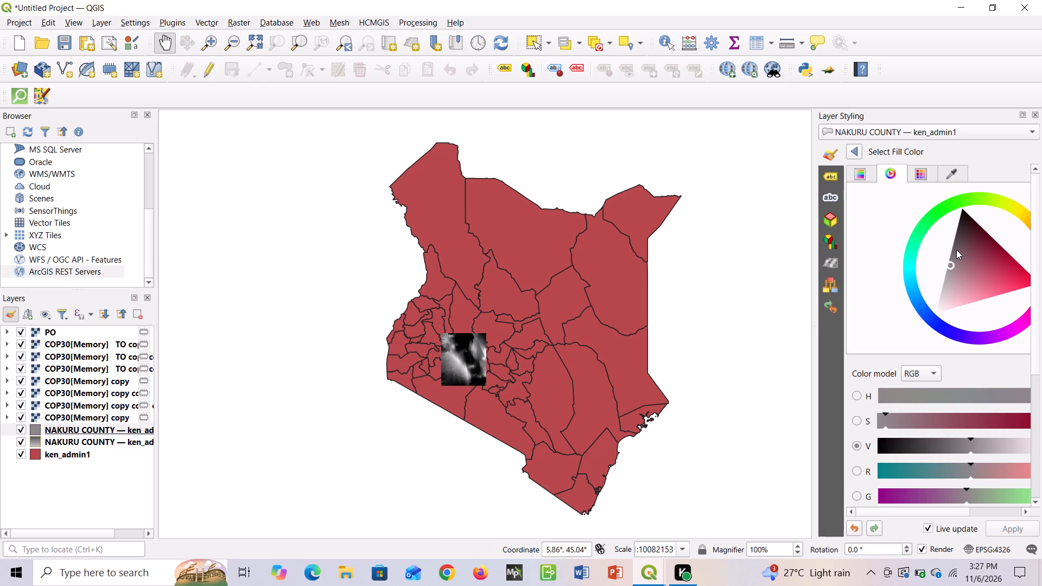
{"action": "left_click", "coordinate": [956, 250]}
{"action": "left_click", "coordinate": [963, 229]}
{"action": "left_click", "coordinate": [963, 229]}
{"action": "left_click", "coordinate": [1002, 271]}
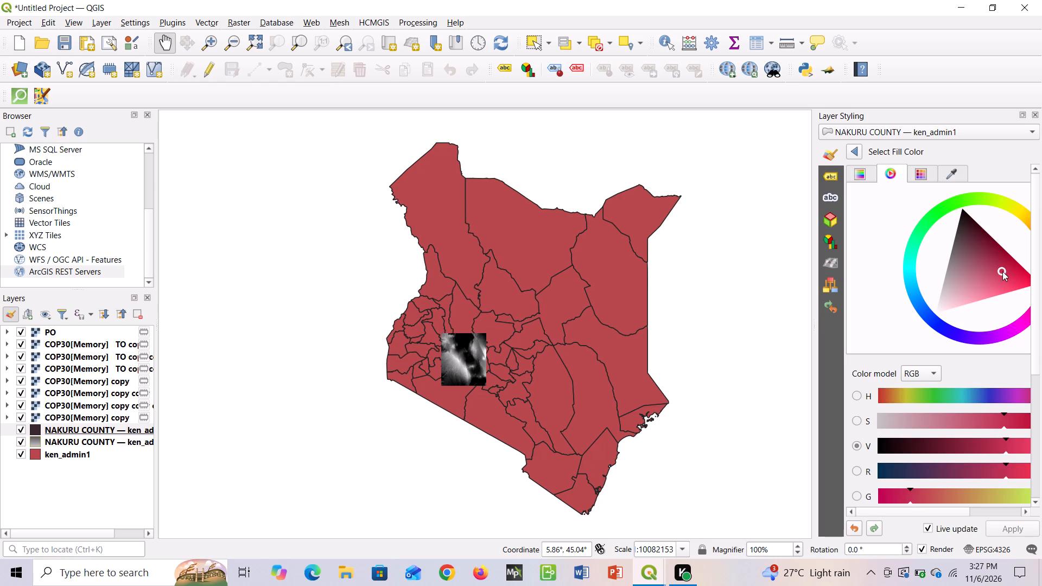
{"action": "left_click", "coordinate": [999, 282]}
{"action": "left_click", "coordinate": [982, 285]}
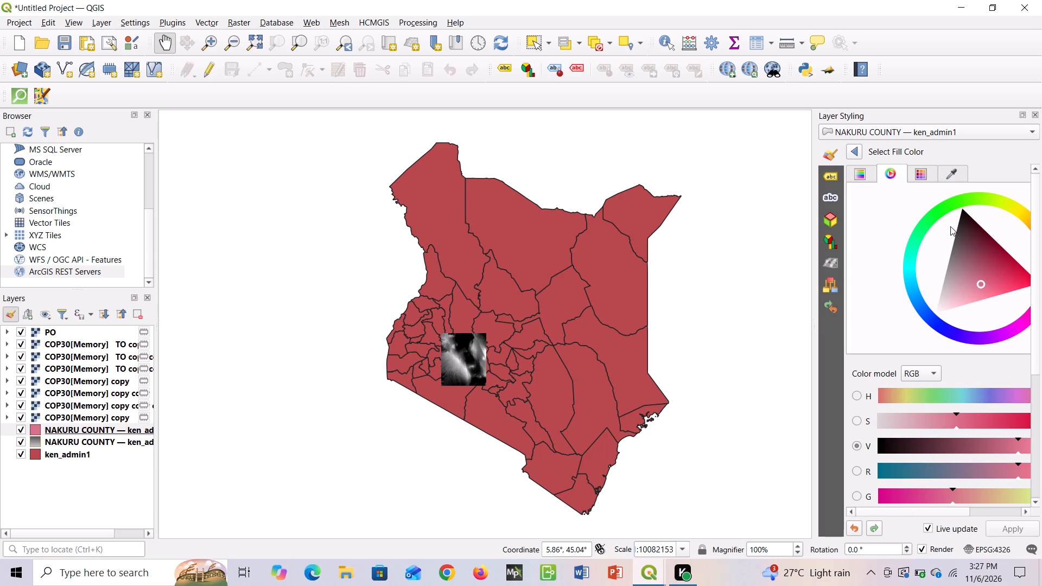
Try green, orange and blue hues for the NAKURU COUNTY — ken_admin1 fill, settling on a yellow hue.
{"action": "left_click", "coordinate": [964, 196]}
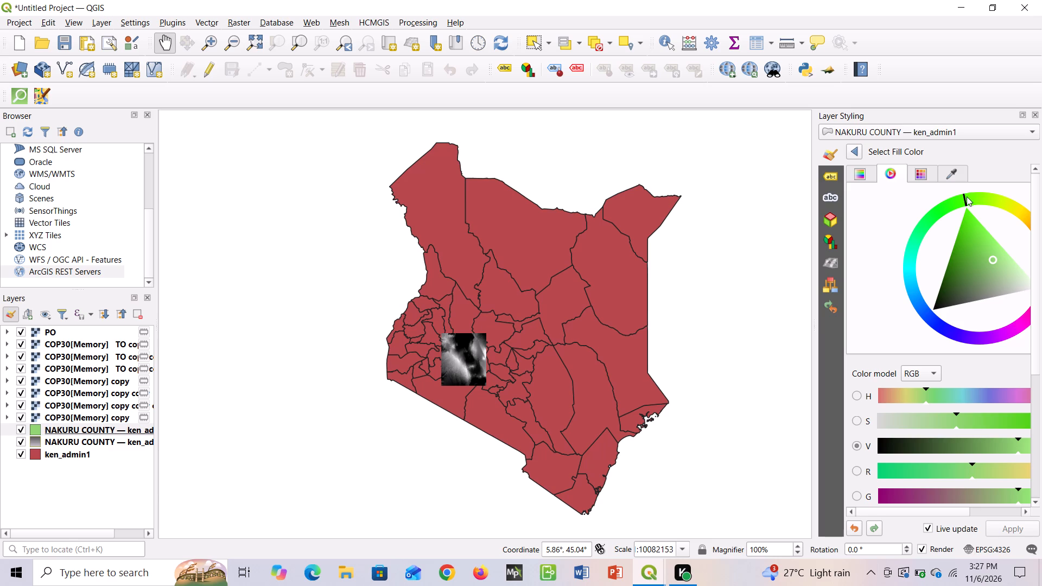
{"action": "left_click", "coordinate": [1005, 198]}
{"action": "left_click_drag", "start_coordinate": [1010, 202], "coordinate": [1041, 257]}
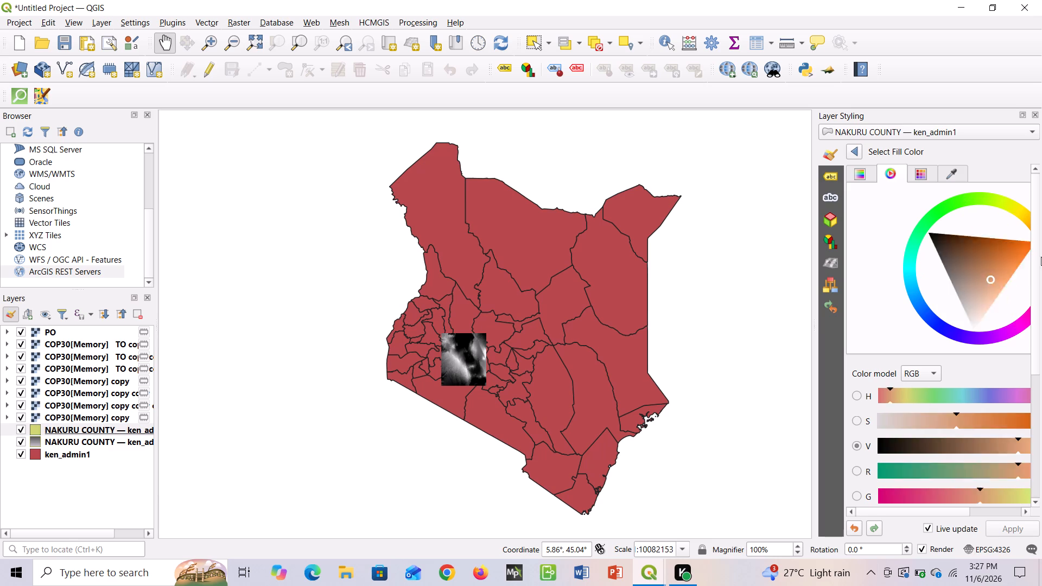
{"action": "left_click_drag", "start_coordinate": [1041, 257], "coordinate": [824, 355]}
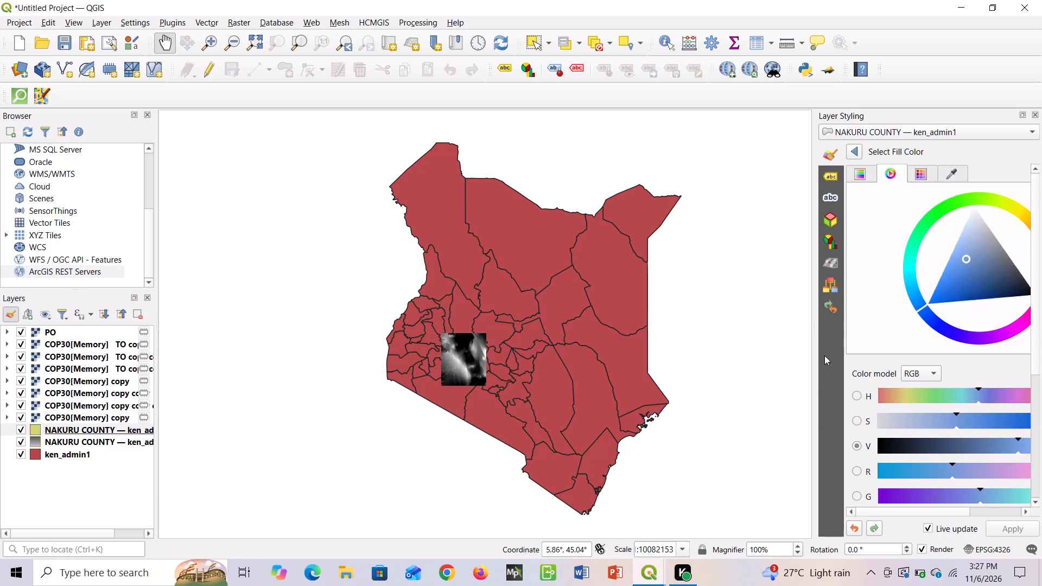
{"action": "left_click_drag", "start_coordinate": [824, 355], "coordinate": [882, 165]}
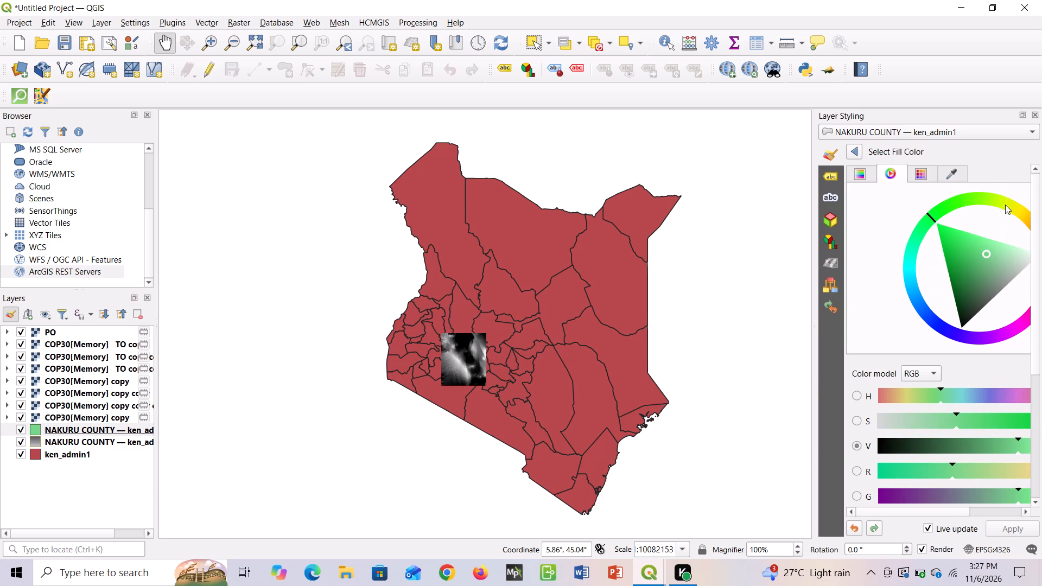
{"action": "left_click", "coordinate": [1005, 206]}
{"action": "left_click", "coordinate": [1010, 205]}
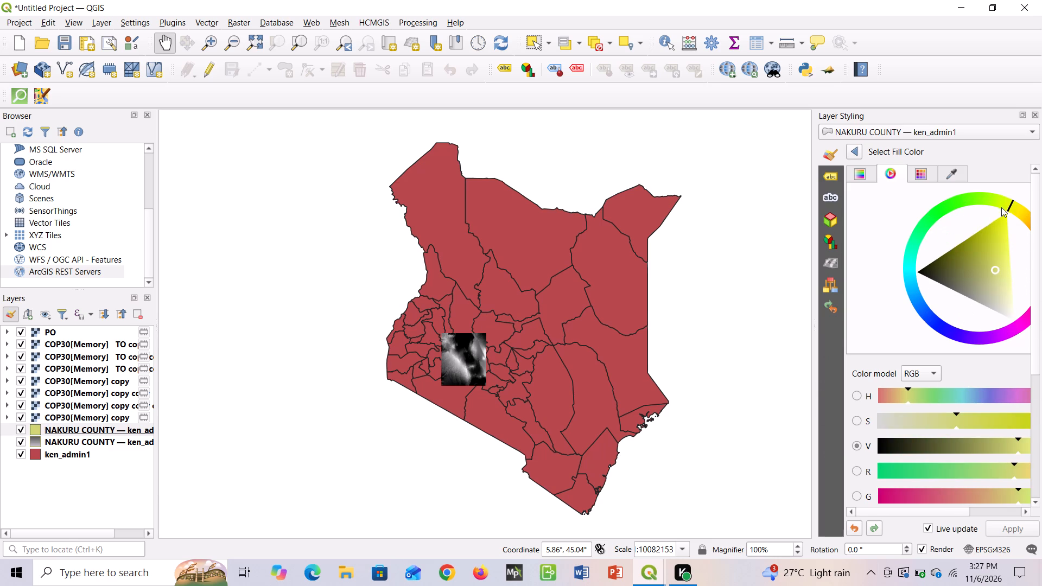
Darken the yellow fill of the NAKURU COUNTY — ken_admin1 layer, trying a very dark shade before settling on a medium olive.
{"action": "left_click_drag", "start_coordinate": [973, 235], "coordinate": [938, 242]}
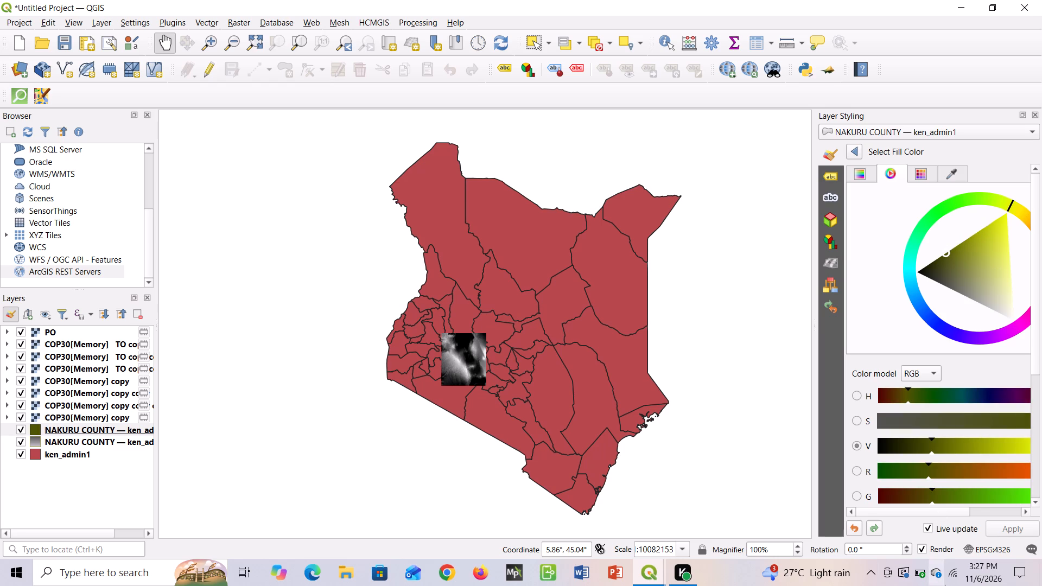
{"action": "left_click", "coordinate": [858, 419]}
{"action": "triple_click", "coordinate": [856, 419]}
{"action": "left_click", "coordinate": [856, 419]}
{"action": "left_click_drag", "start_coordinate": [856, 419], "coordinate": [870, 482]}
{"action": "left_click_drag", "start_coordinate": [919, 453], "coordinate": [977, 446]}
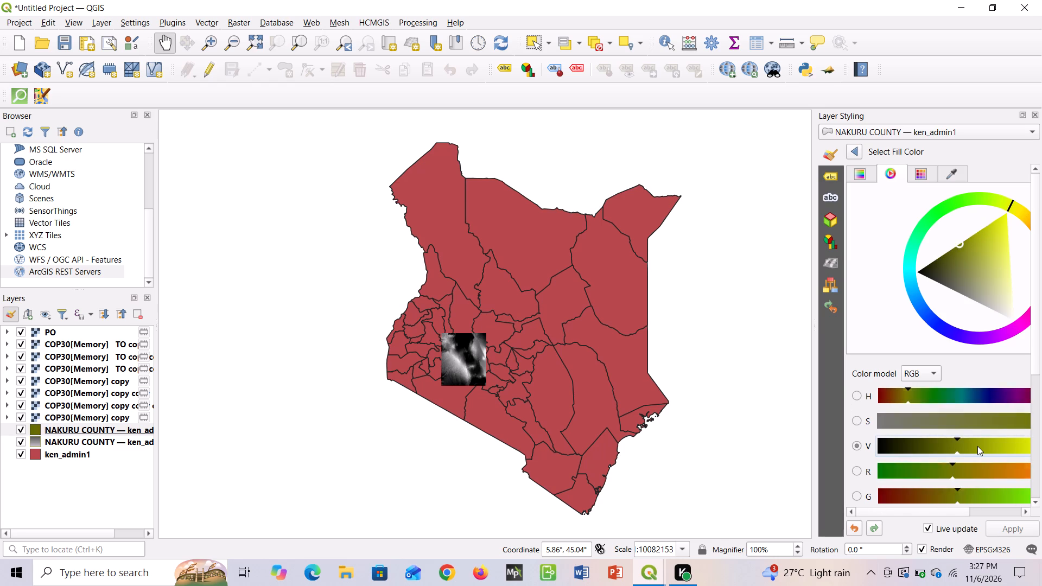
{"action": "left_click_drag", "start_coordinate": [977, 446], "coordinate": [980, 447]}
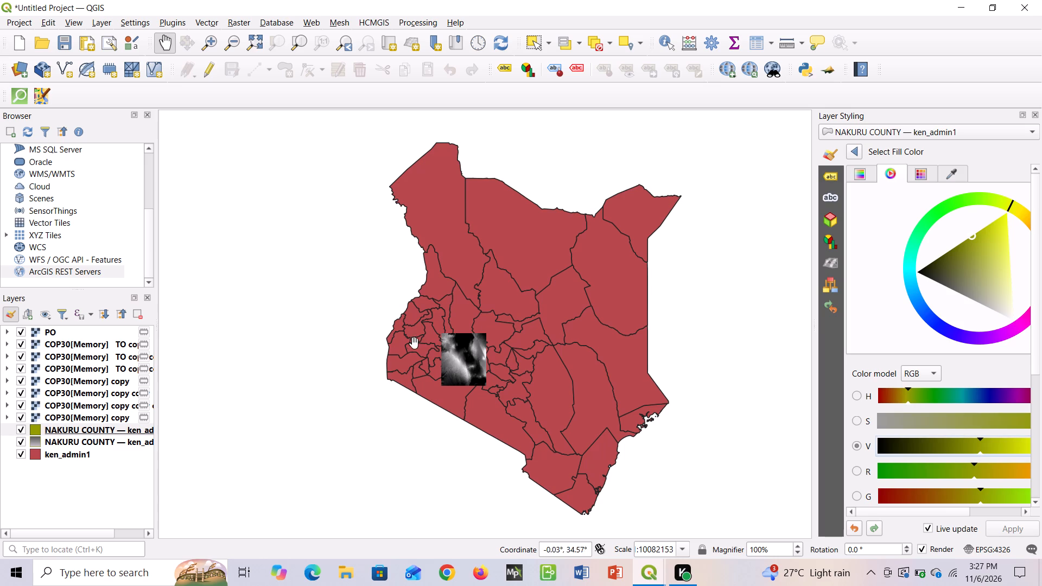
Look through the NAKURU COUNTY — ken_admin1 layer's 3D view, diagram, global map shading and saved-style settings.
{"action": "left_click", "coordinate": [493, 280]}
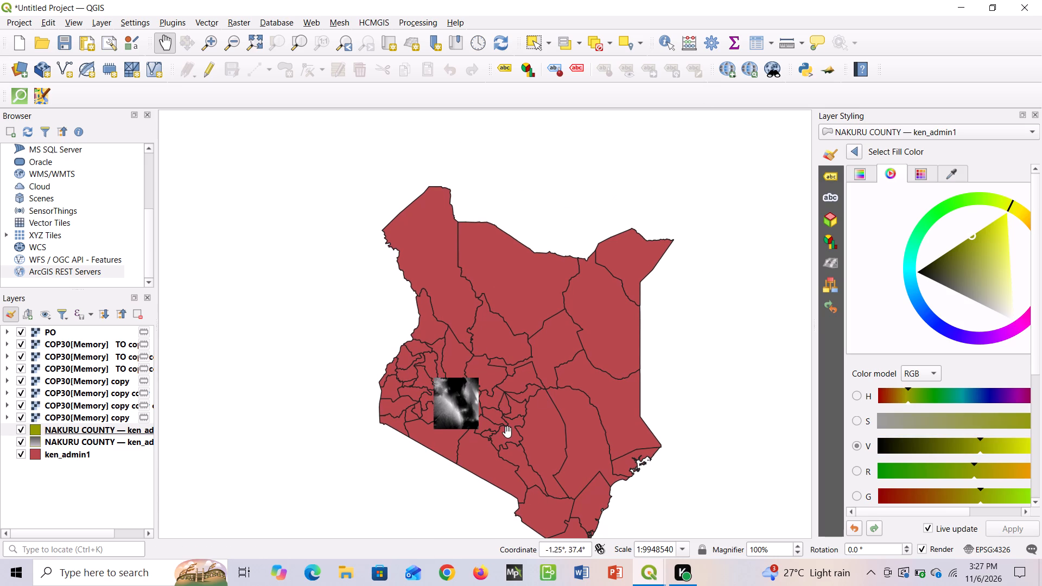
{"action": "left_click_drag", "start_coordinate": [494, 515], "coordinate": [486, 405]}
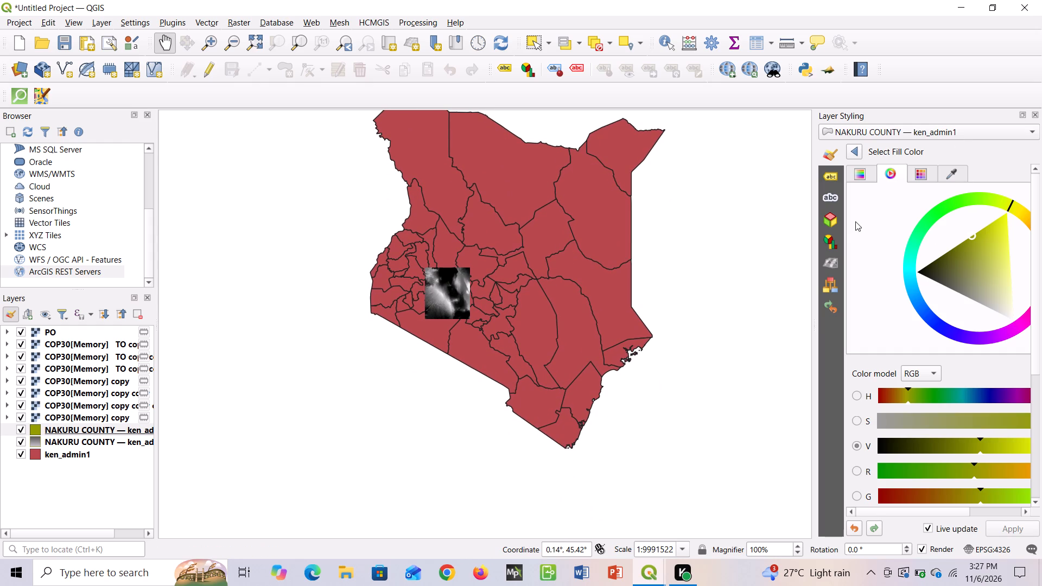
{"action": "left_click", "coordinate": [838, 220]}
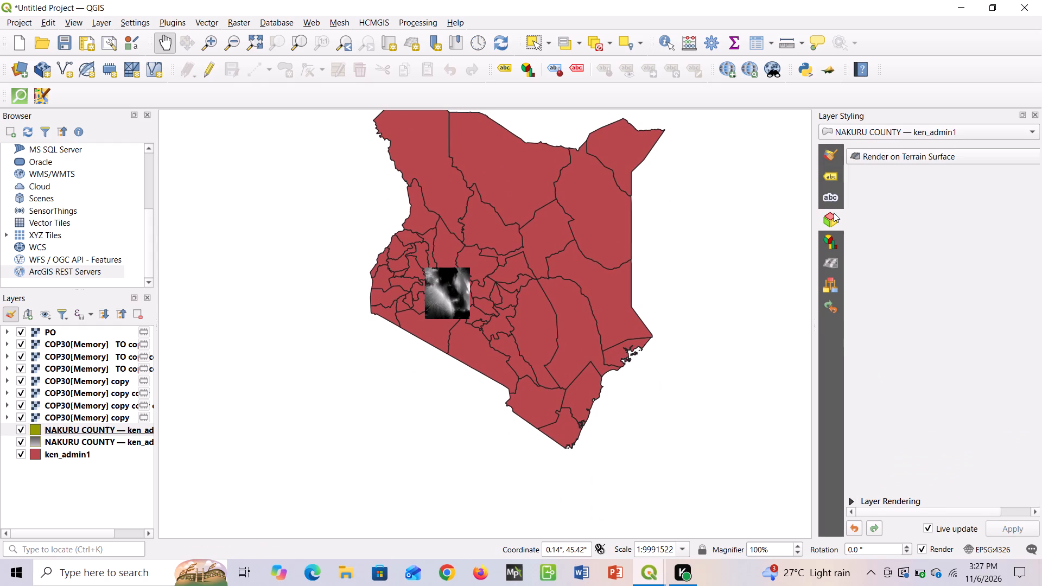
{"action": "left_click", "coordinate": [834, 213]}
{"action": "double_click", "coordinate": [833, 212]}
{"action": "left_click", "coordinate": [827, 243]}
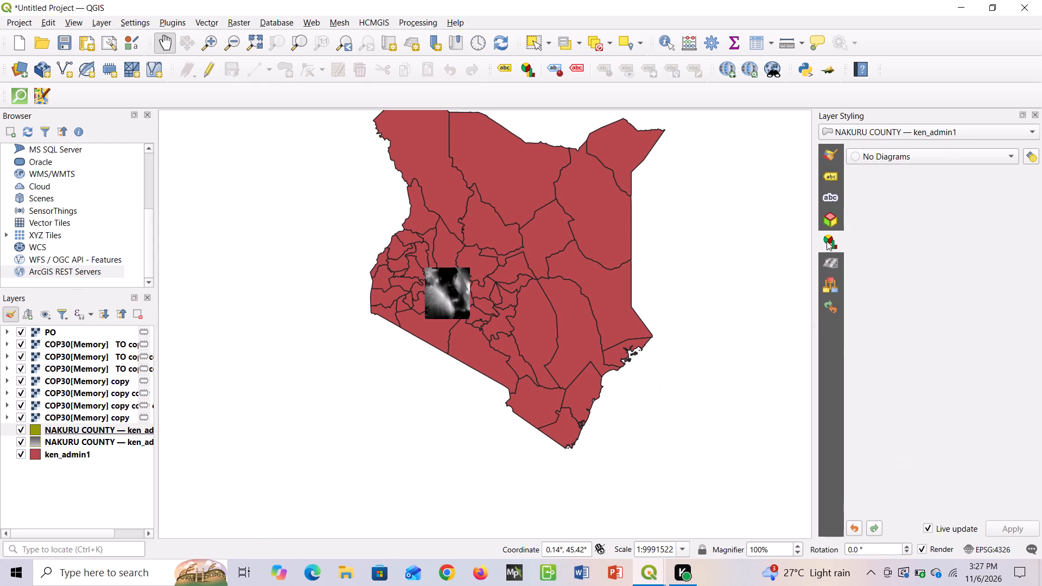
{"action": "double_click", "coordinate": [826, 240]}
{"action": "left_click", "coordinate": [828, 266]}
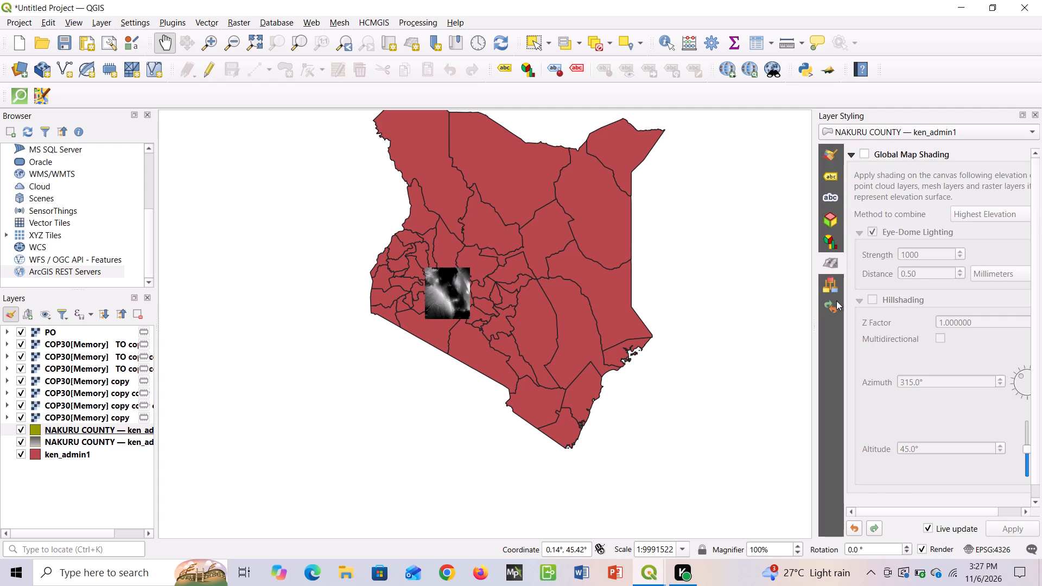
{"action": "left_click", "coordinate": [836, 301]}
{"action": "left_click", "coordinate": [827, 289]}
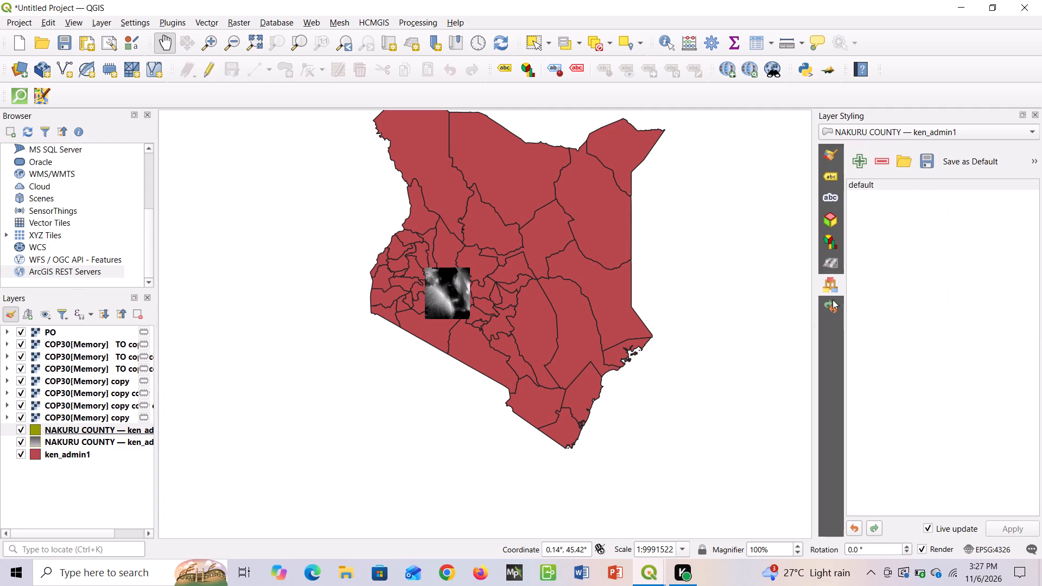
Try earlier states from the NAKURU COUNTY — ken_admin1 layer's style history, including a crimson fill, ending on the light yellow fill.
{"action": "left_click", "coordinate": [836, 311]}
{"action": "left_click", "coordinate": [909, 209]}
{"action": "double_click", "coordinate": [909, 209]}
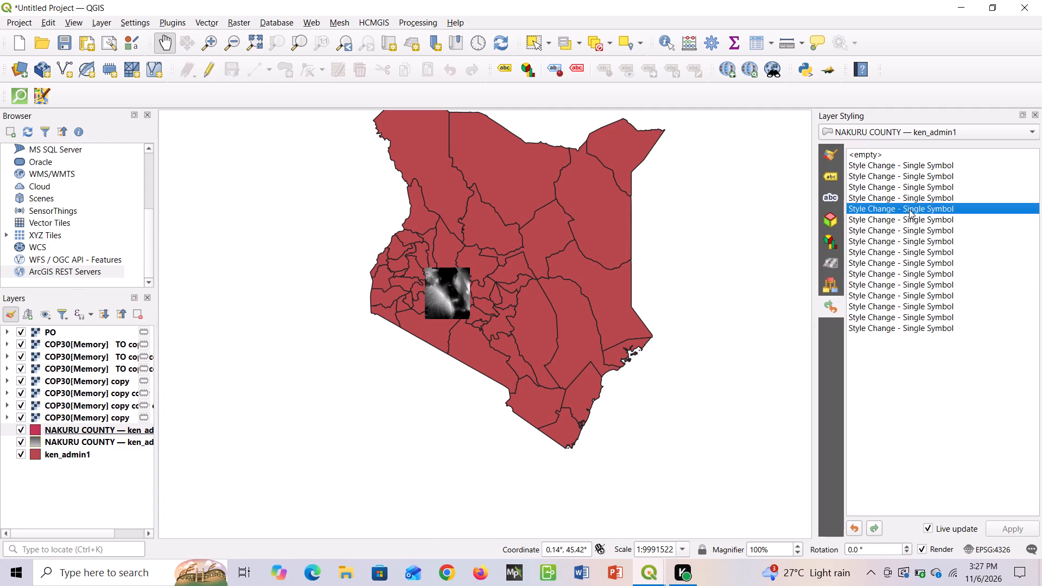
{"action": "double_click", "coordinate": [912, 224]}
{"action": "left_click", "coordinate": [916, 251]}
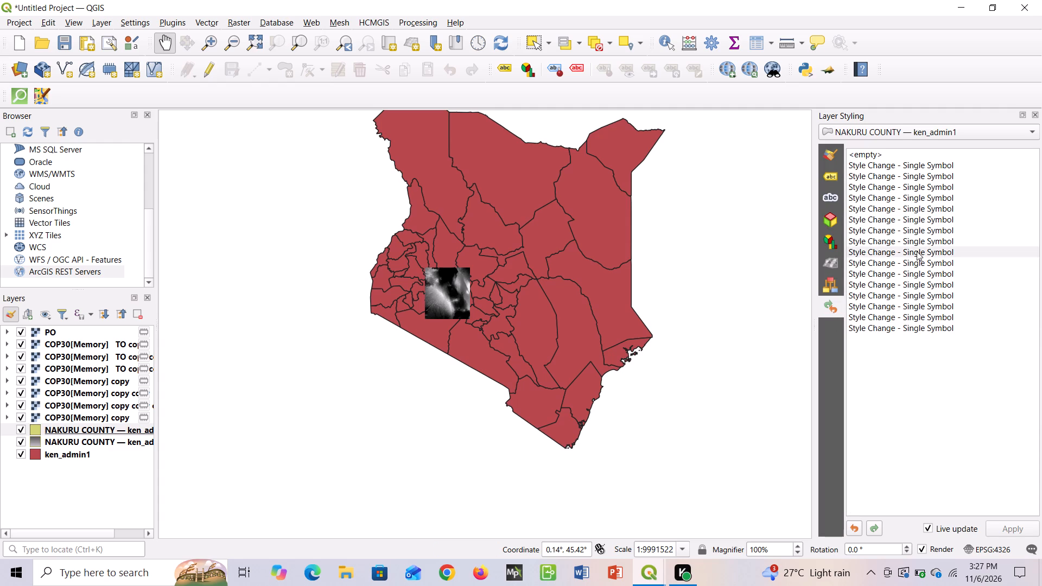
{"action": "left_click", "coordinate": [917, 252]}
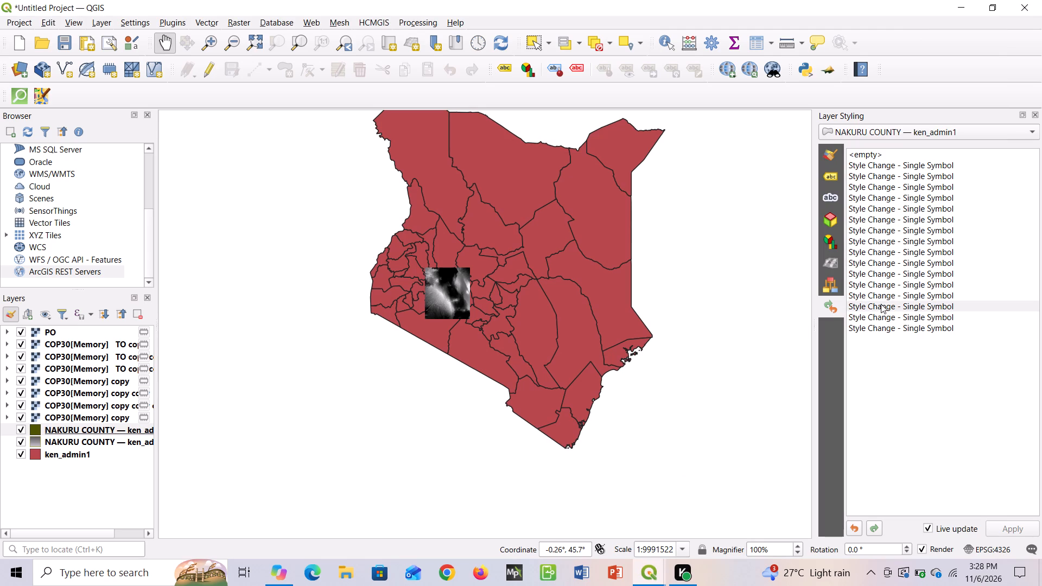
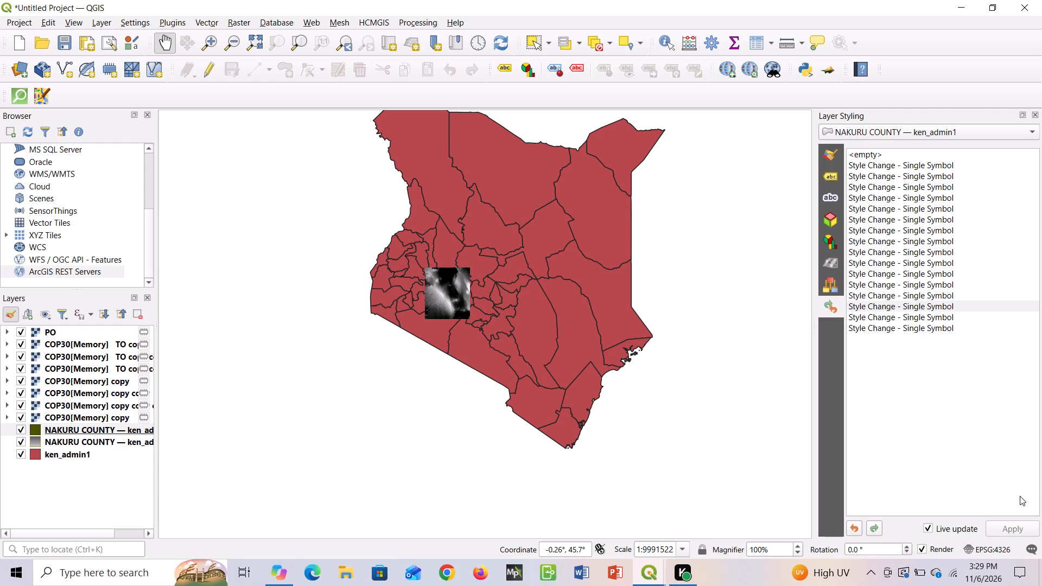
Restyle the COP30[Memory] copy copy copy layer with contrast 1, gamma 0.90 and grayscale By luminosity, trying By lightness first.
{"action": "left_click", "coordinate": [118, 401]}
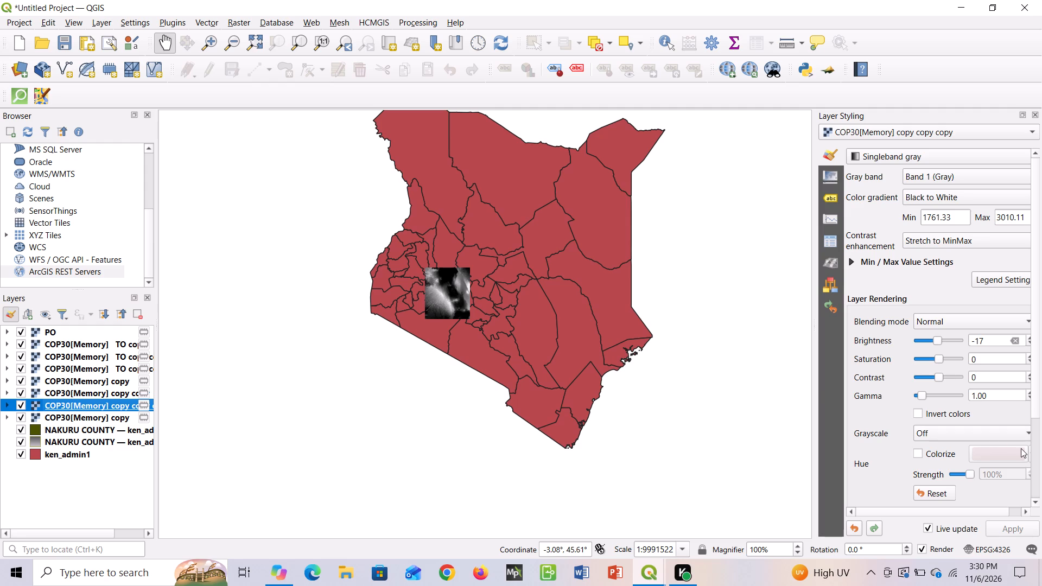
{"action": "left_click", "coordinate": [1026, 432]}
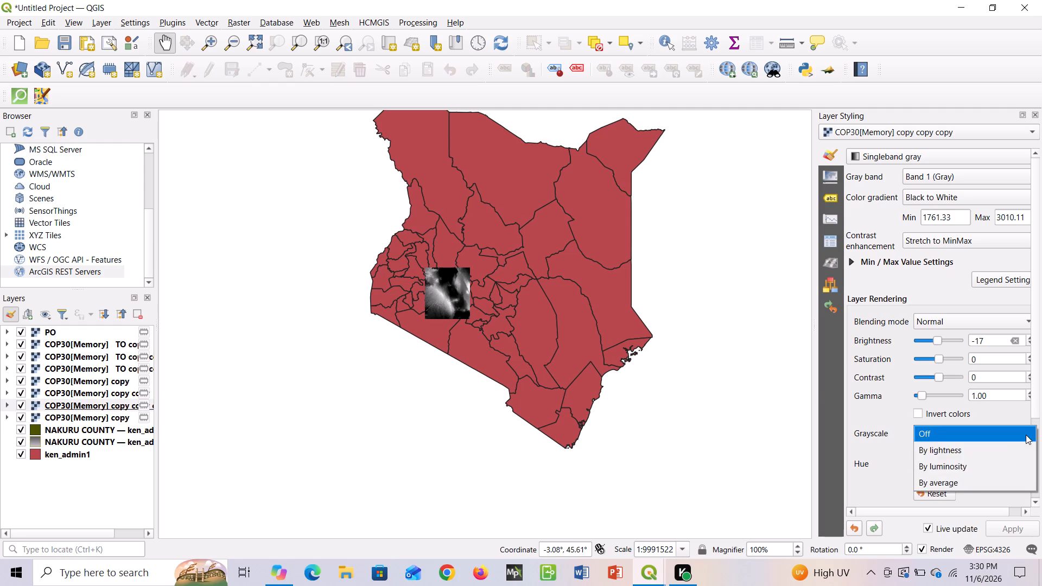
{"action": "left_click", "coordinate": [1025, 447]}
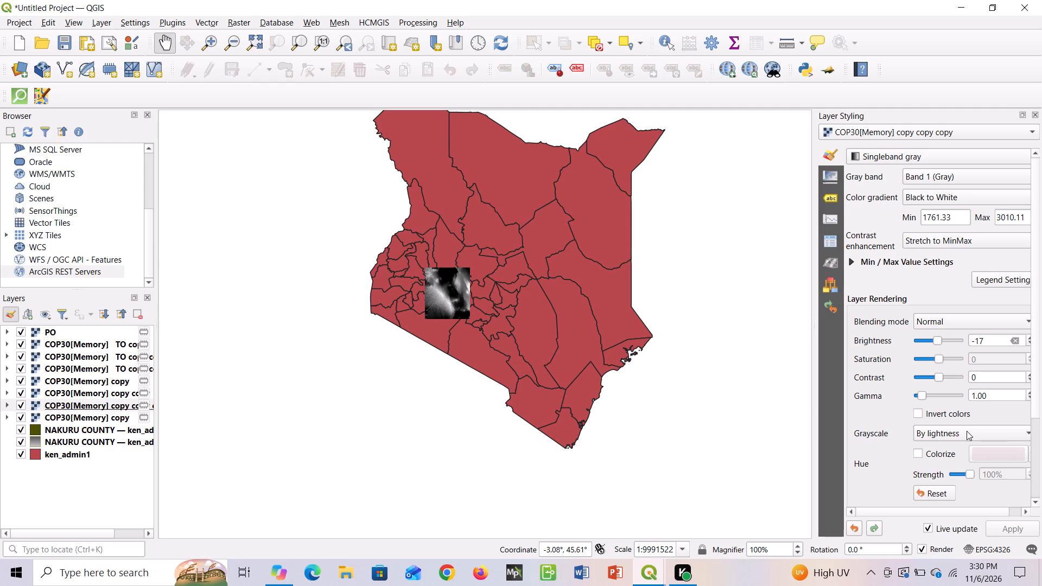
{"action": "left_click", "coordinate": [1027, 358]}
{"action": "left_click", "coordinate": [1027, 359]}
{"action": "left_click", "coordinate": [1027, 378]}
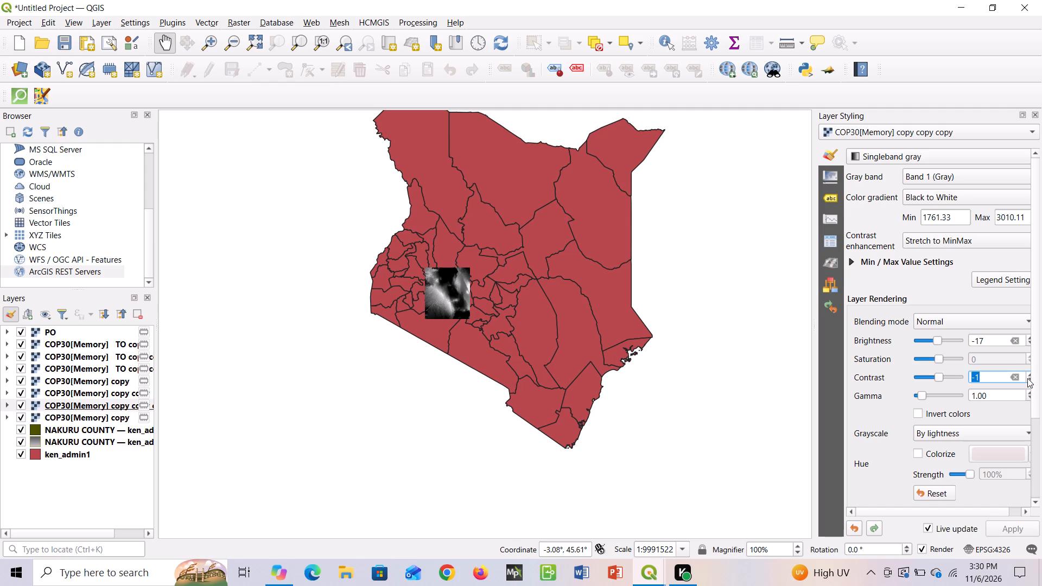
{"action": "left_click", "coordinate": [1018, 374]}
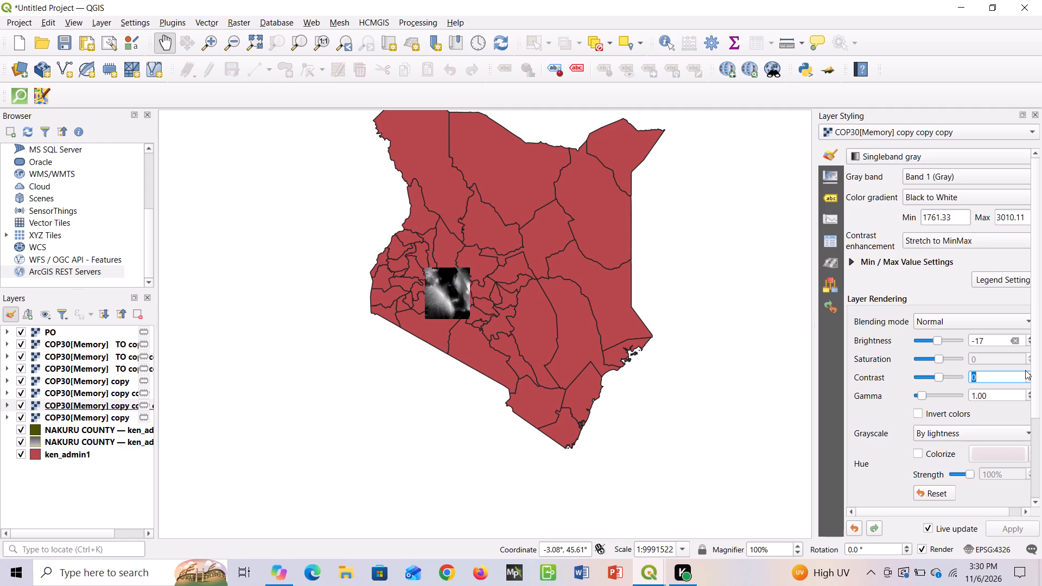
{"action": "left_click", "coordinate": [1028, 373]}
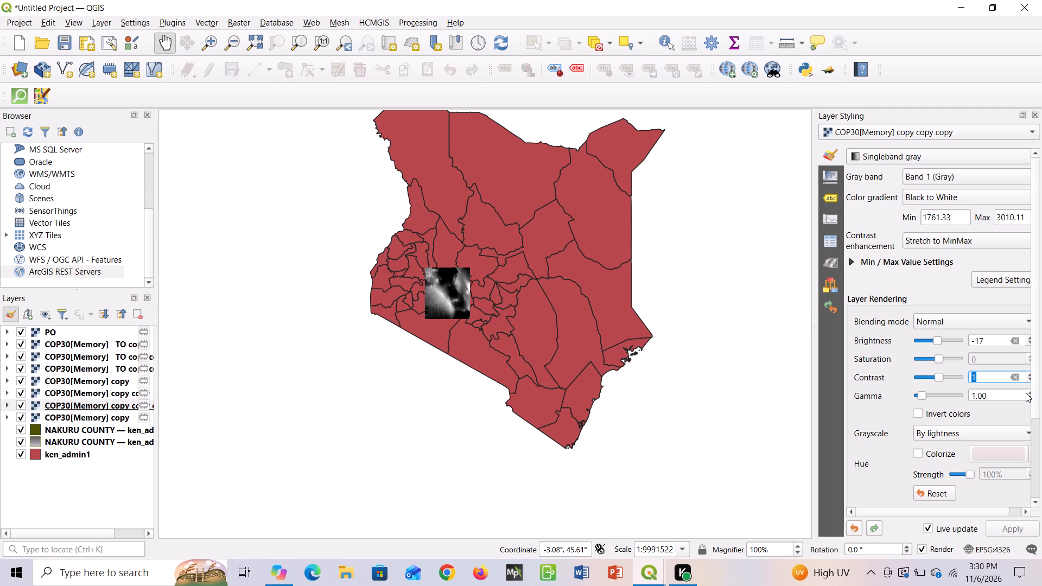
{"action": "left_click", "coordinate": [1026, 394]}
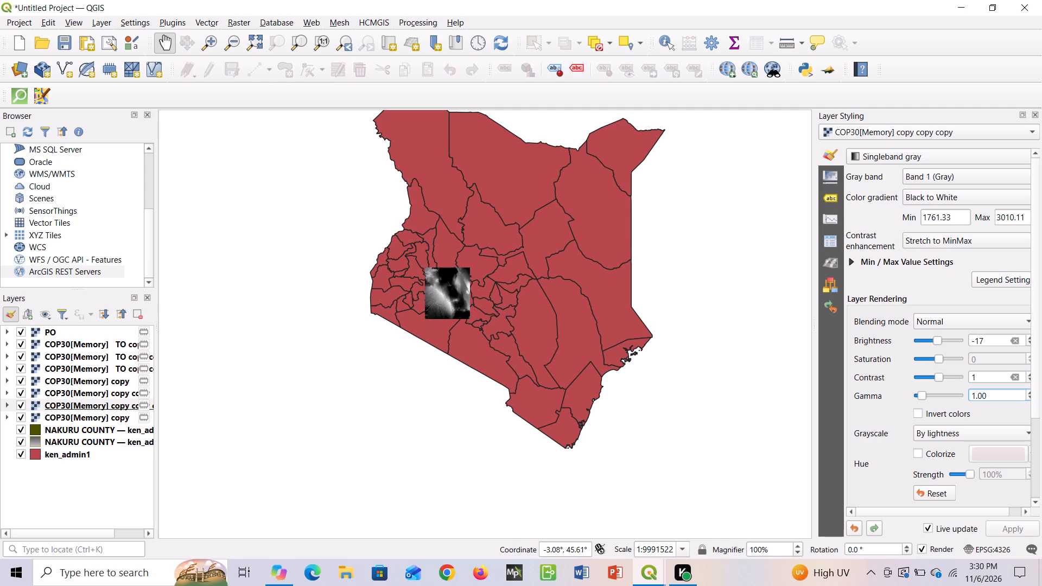
{"action": "left_click", "coordinate": [1028, 398]}
{"action": "left_click", "coordinate": [1026, 434]}
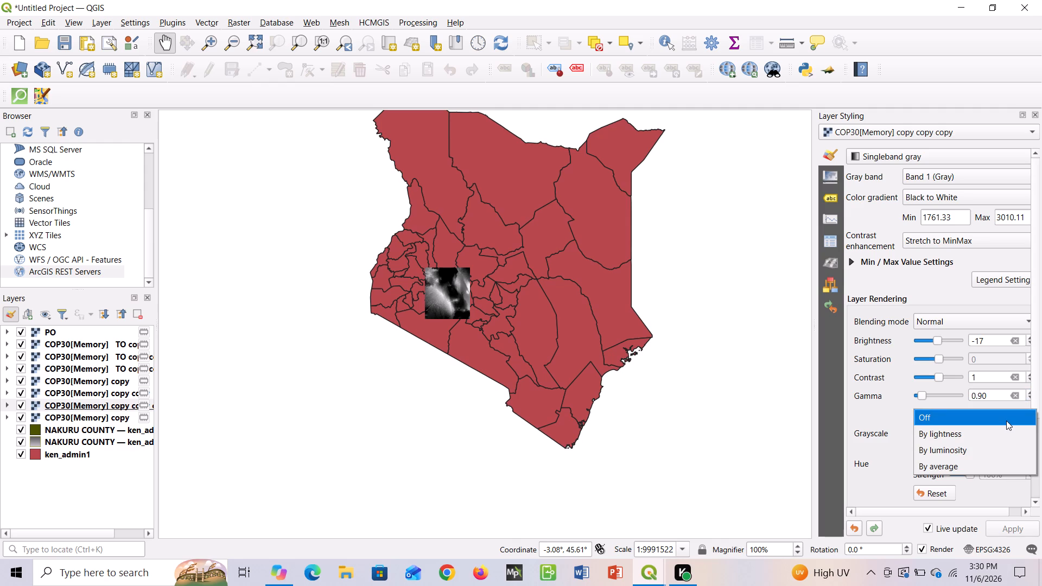
{"action": "left_click", "coordinate": [995, 447]}
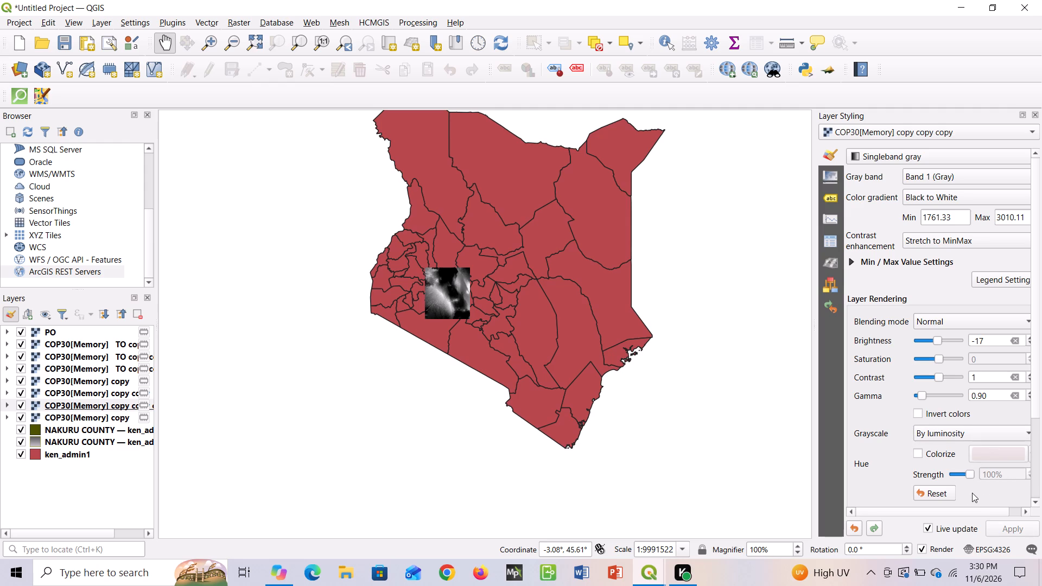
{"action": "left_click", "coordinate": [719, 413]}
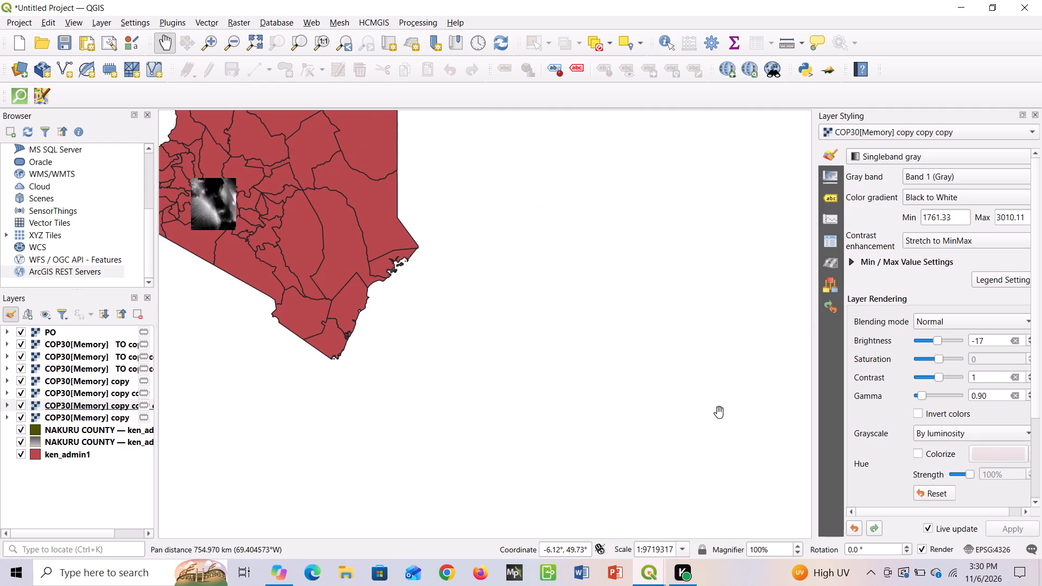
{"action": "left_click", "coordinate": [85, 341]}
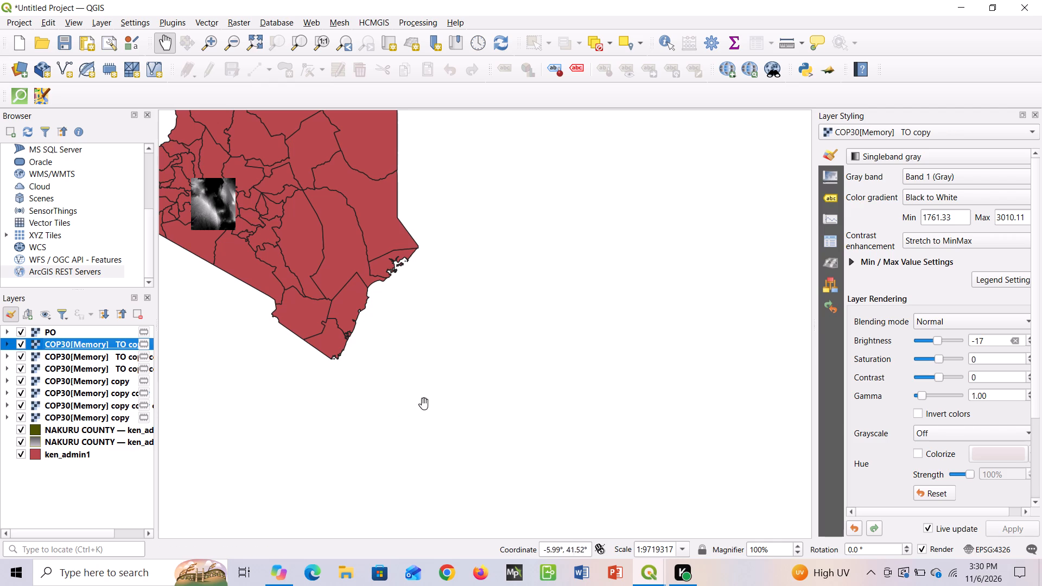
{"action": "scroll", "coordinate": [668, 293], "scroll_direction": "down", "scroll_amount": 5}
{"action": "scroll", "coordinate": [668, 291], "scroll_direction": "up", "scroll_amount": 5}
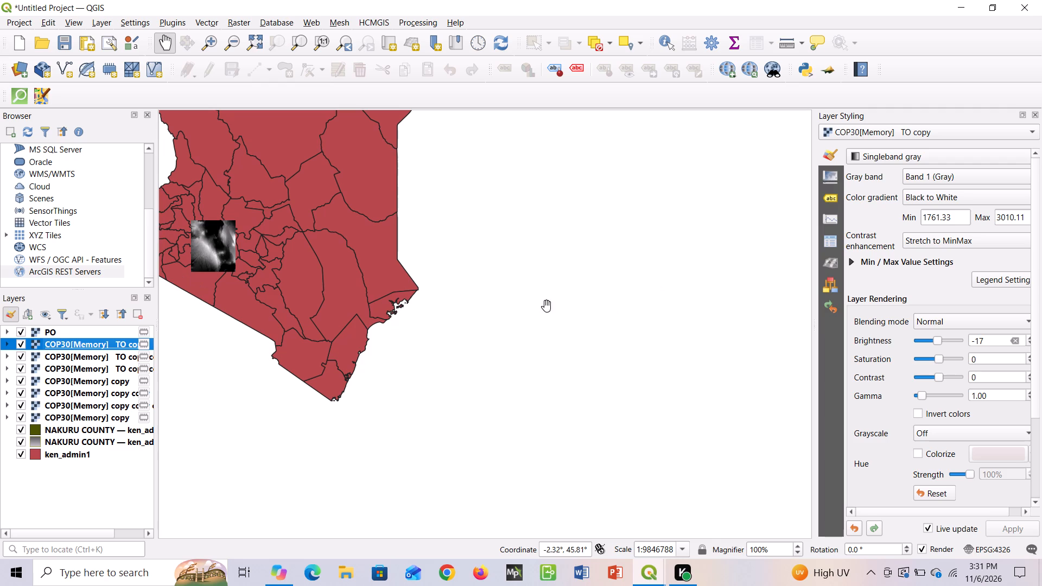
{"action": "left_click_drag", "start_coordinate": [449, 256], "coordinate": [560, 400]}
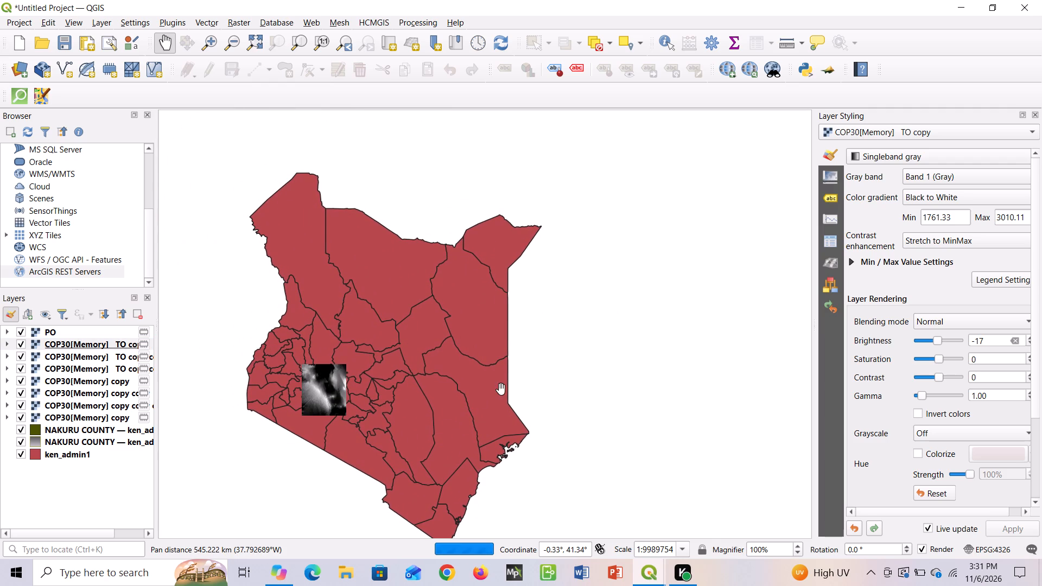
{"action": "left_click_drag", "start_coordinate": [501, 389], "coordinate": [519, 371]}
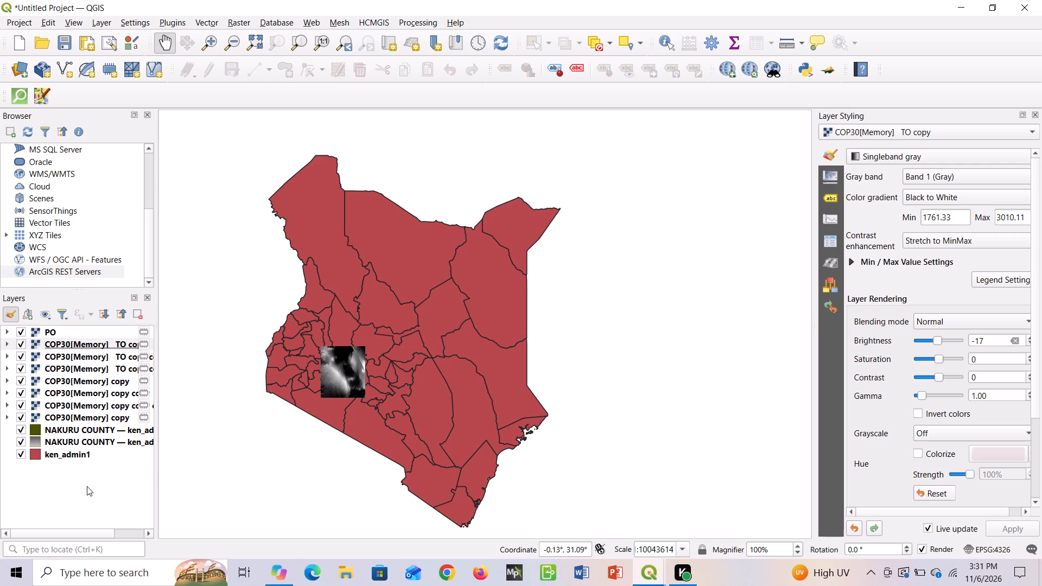
Turn on Force Right-Hand-Rule Orientation for the ken_admin1 layer's fill symbol.
{"action": "left_click", "coordinate": [88, 456]}
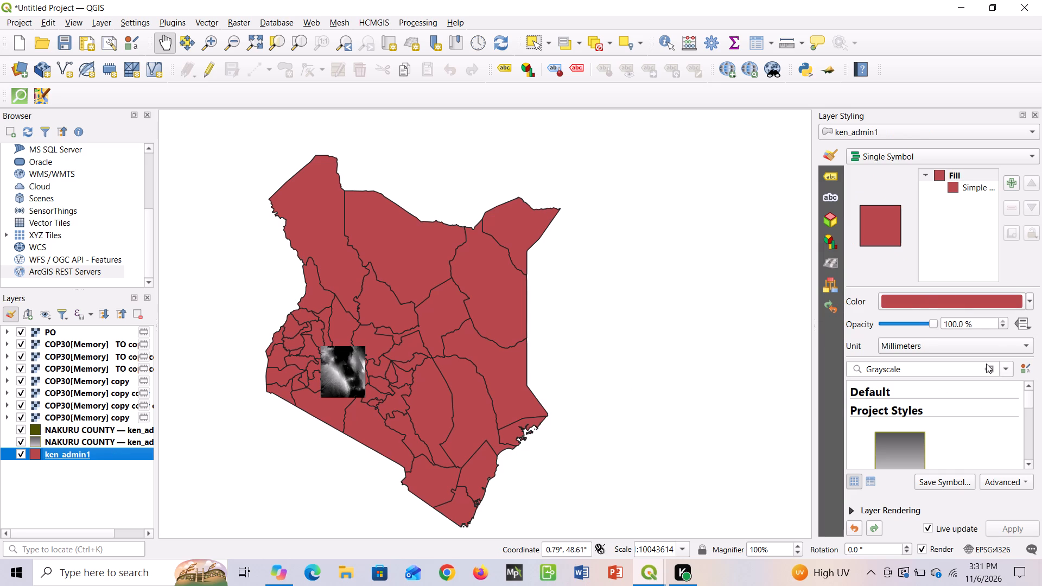
{"action": "left_click", "coordinate": [1031, 298]}
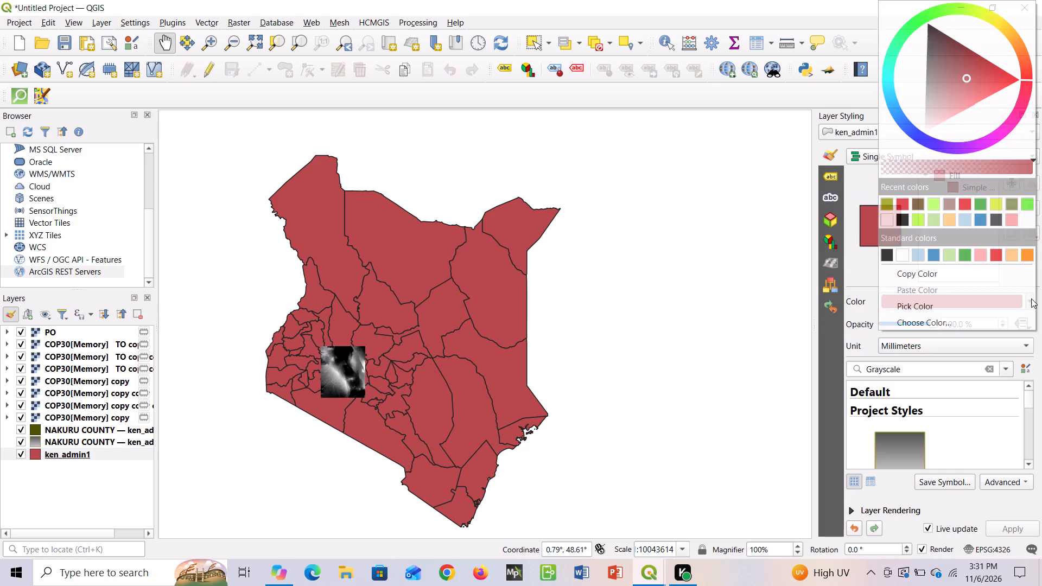
{"action": "left_click", "coordinate": [498, 445]}
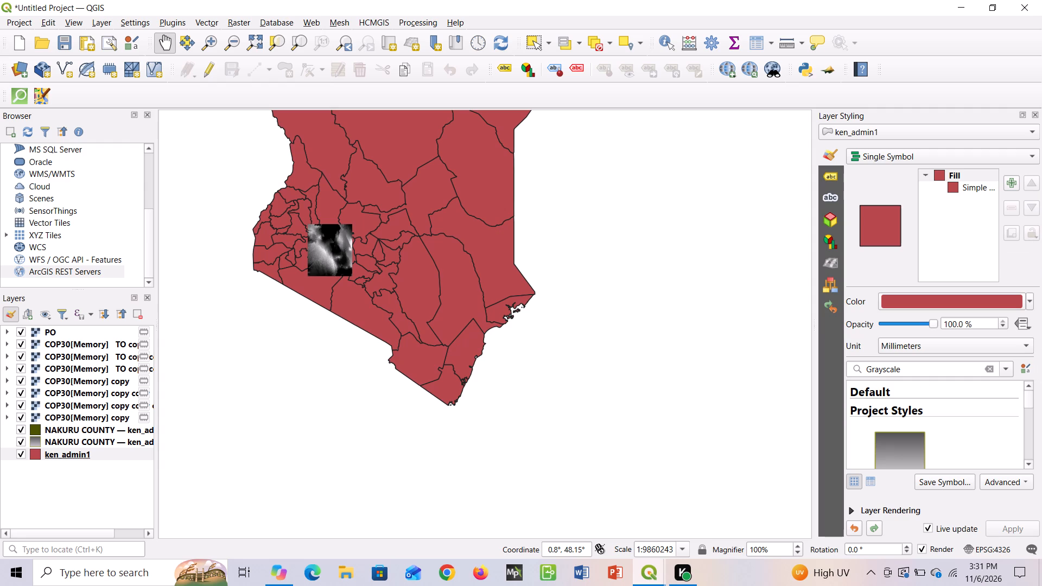
{"action": "left_click", "coordinate": [1031, 386]}
{"action": "double_click", "coordinate": [1029, 384]}
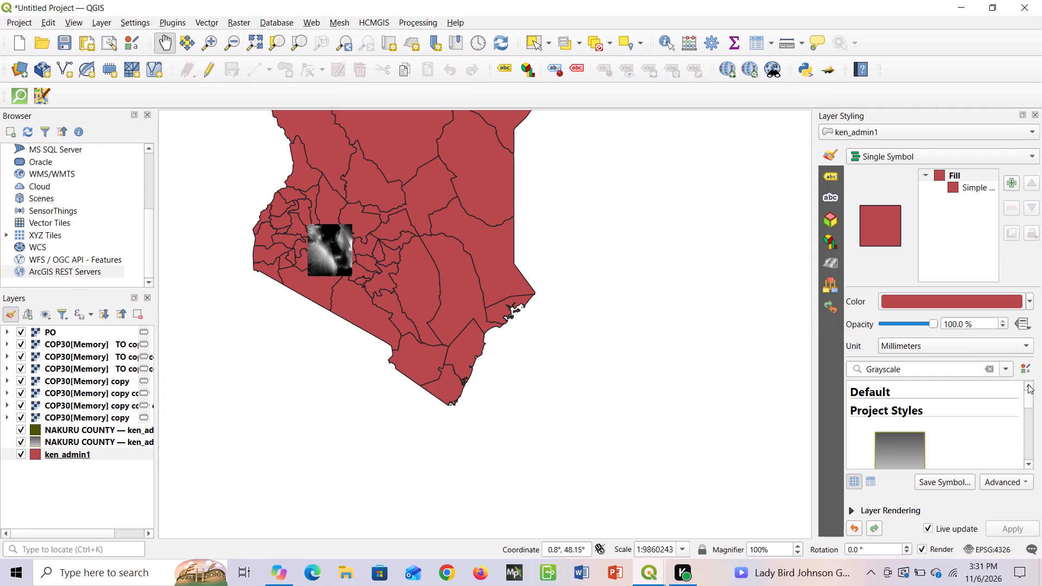
{"action": "left_click", "coordinate": [1024, 480]}
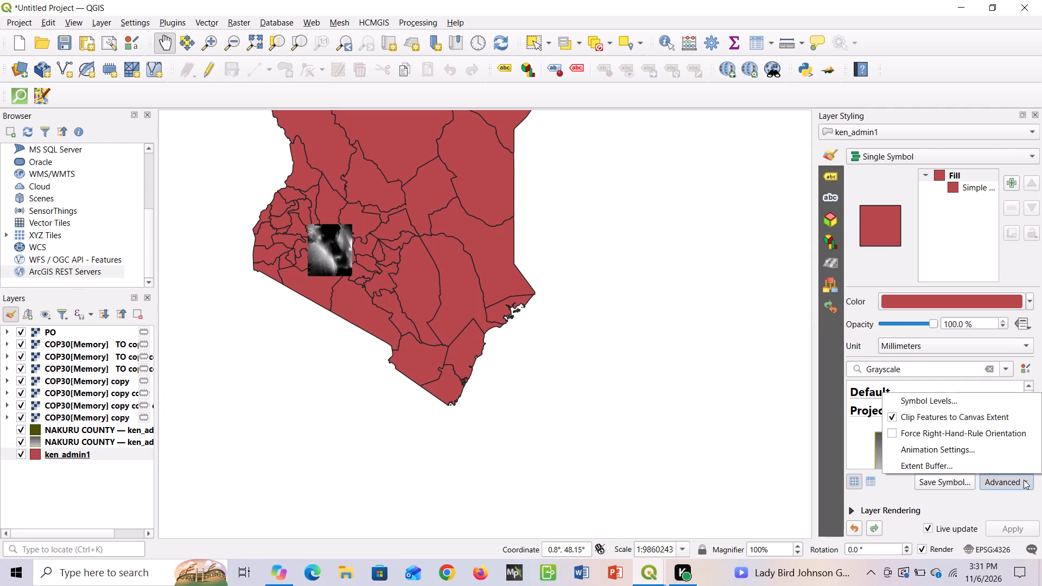
{"action": "left_click", "coordinate": [892, 436]}
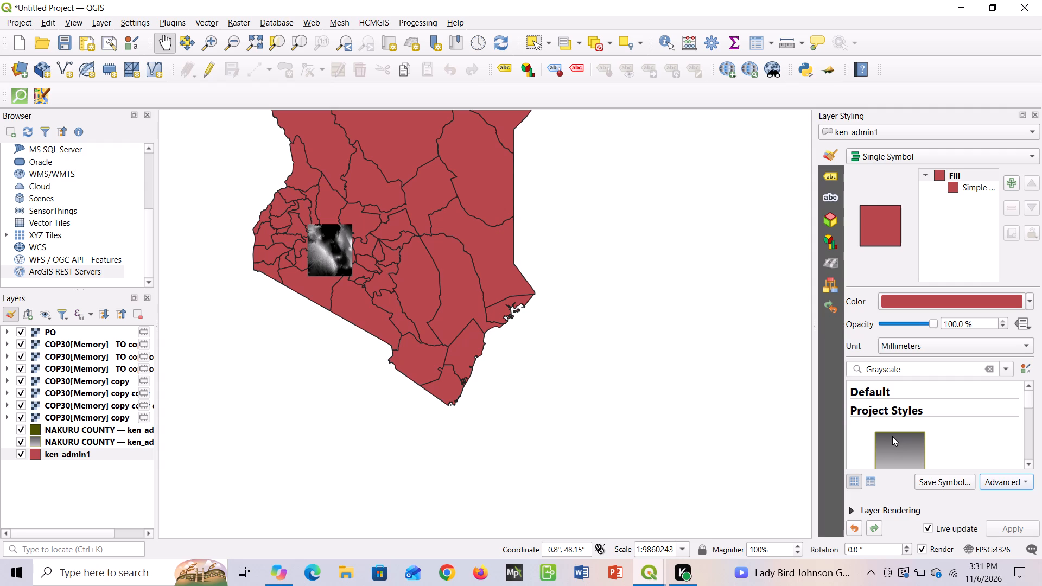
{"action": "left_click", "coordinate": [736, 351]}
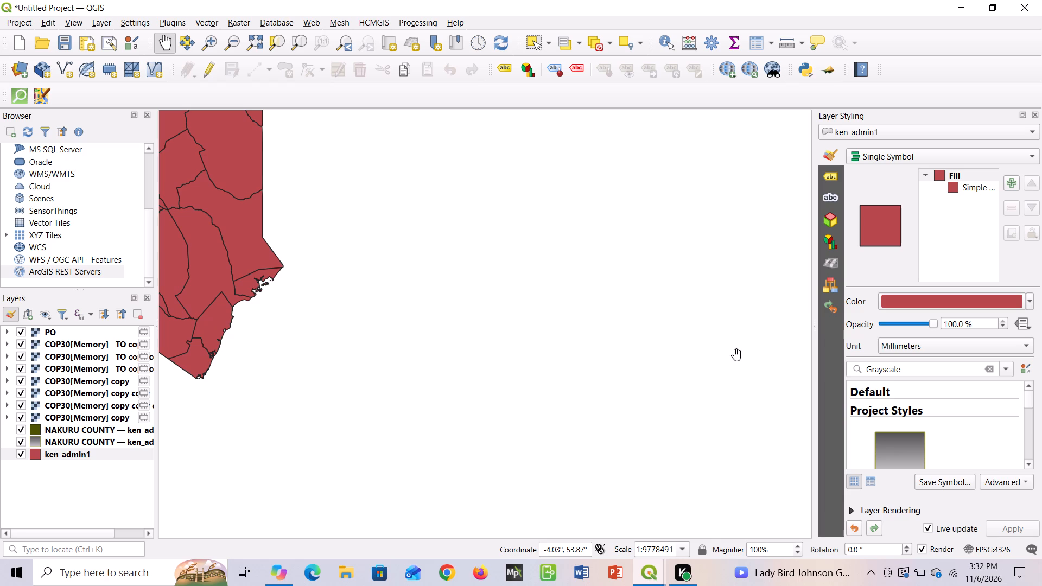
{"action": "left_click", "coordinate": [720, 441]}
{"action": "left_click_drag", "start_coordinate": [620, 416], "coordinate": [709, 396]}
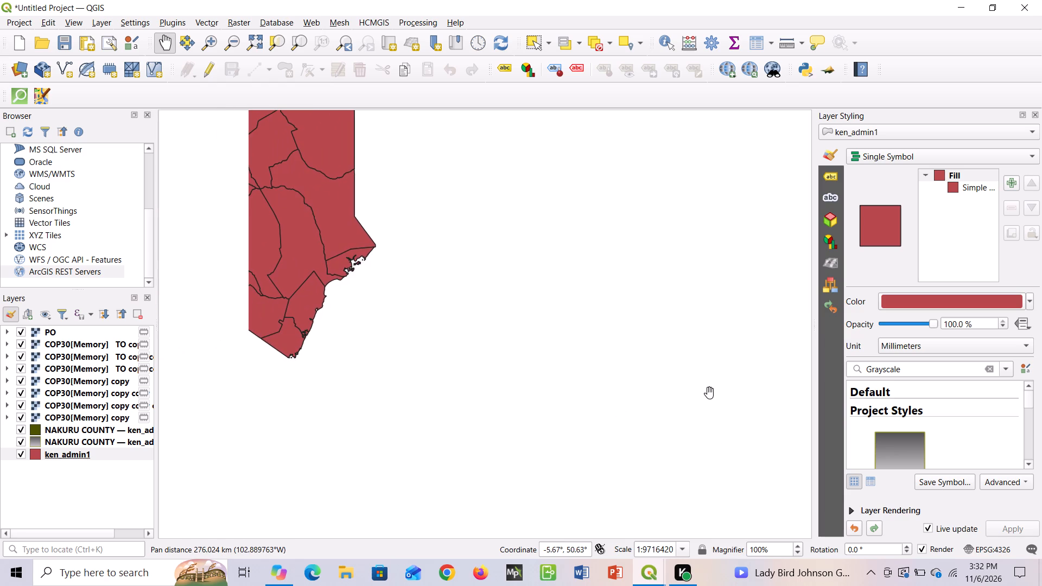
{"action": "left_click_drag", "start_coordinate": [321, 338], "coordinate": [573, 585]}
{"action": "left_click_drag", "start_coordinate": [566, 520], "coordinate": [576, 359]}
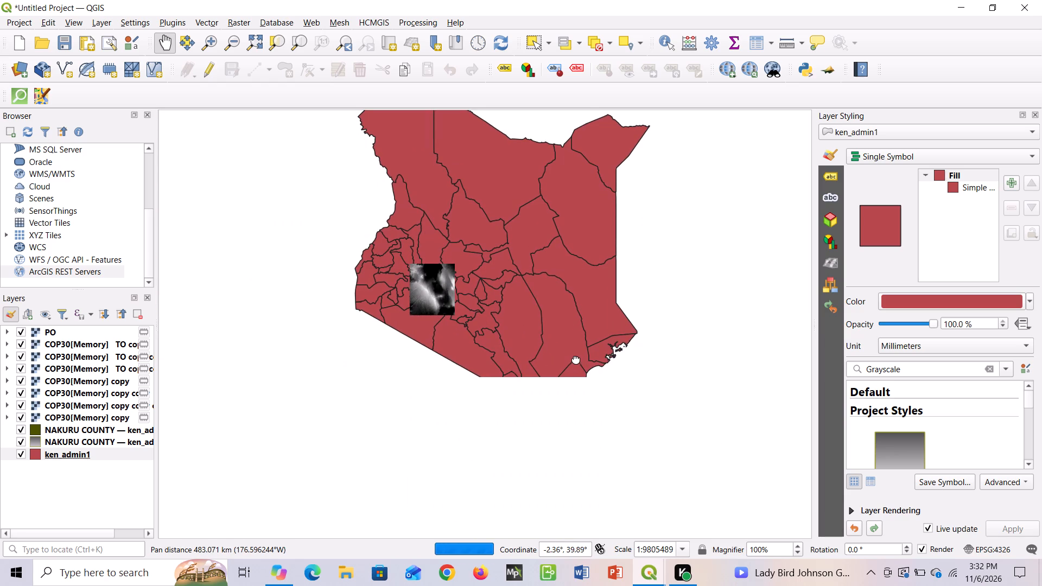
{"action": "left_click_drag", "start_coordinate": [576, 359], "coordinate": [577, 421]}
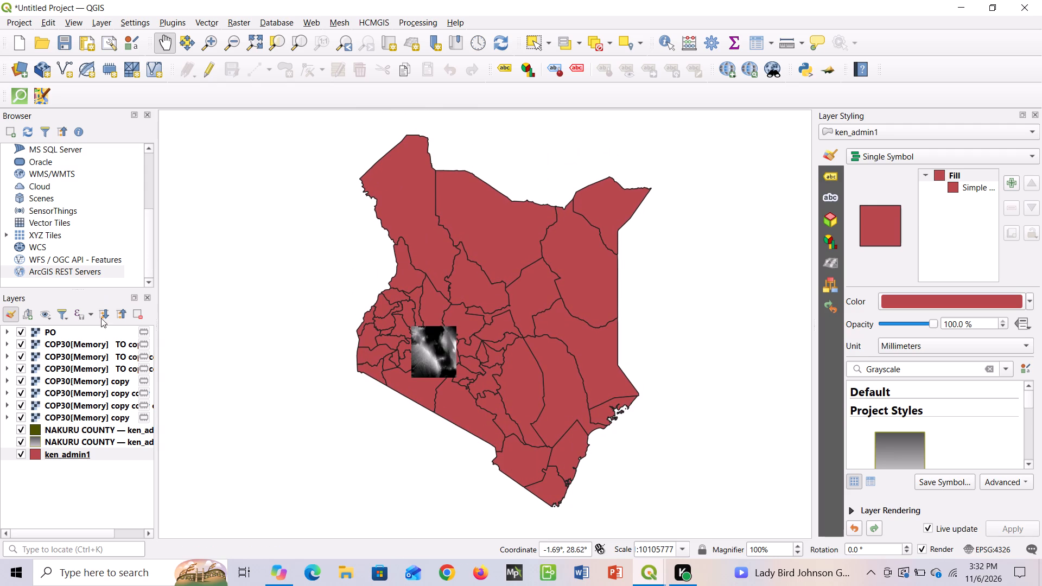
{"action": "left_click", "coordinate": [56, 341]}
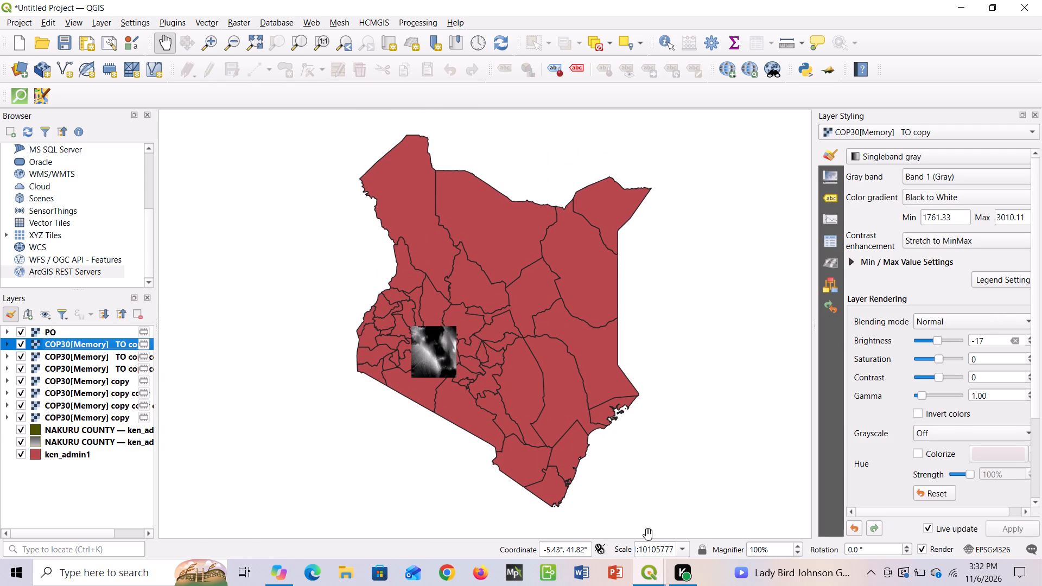
Bring up the previews of the open QGIS windows.
{"action": "left_click", "coordinate": [641, 575]}
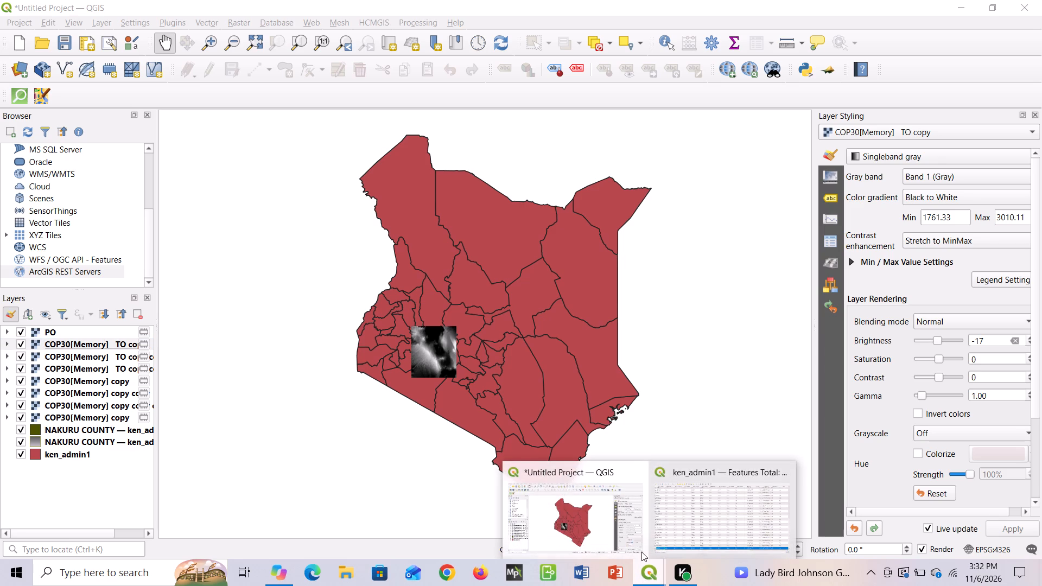
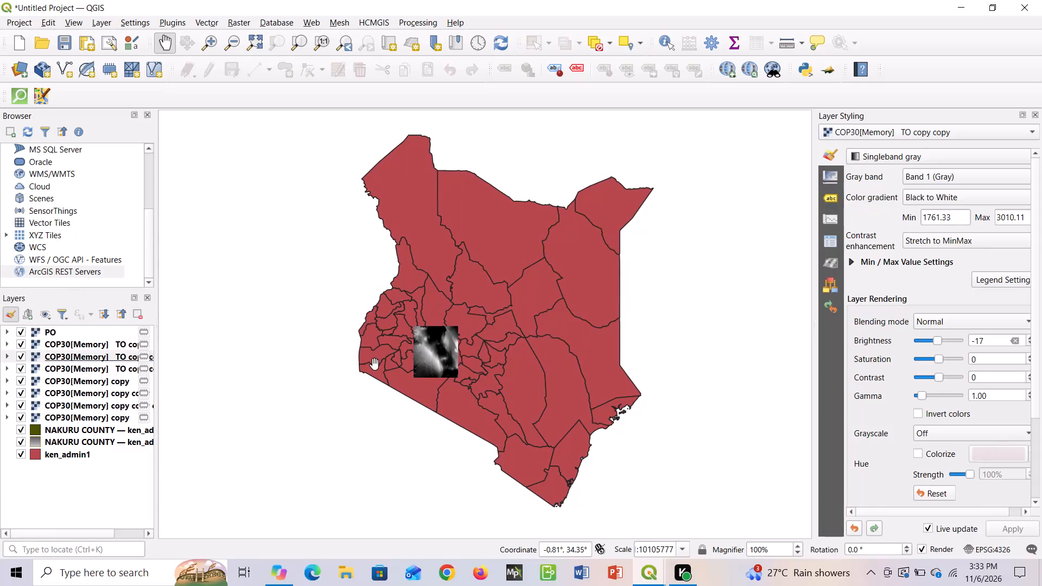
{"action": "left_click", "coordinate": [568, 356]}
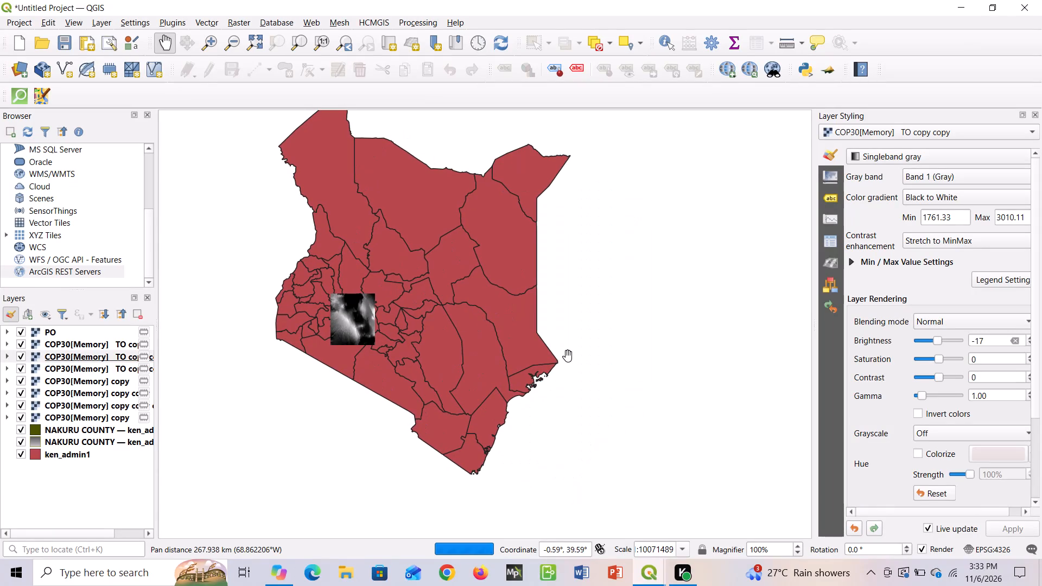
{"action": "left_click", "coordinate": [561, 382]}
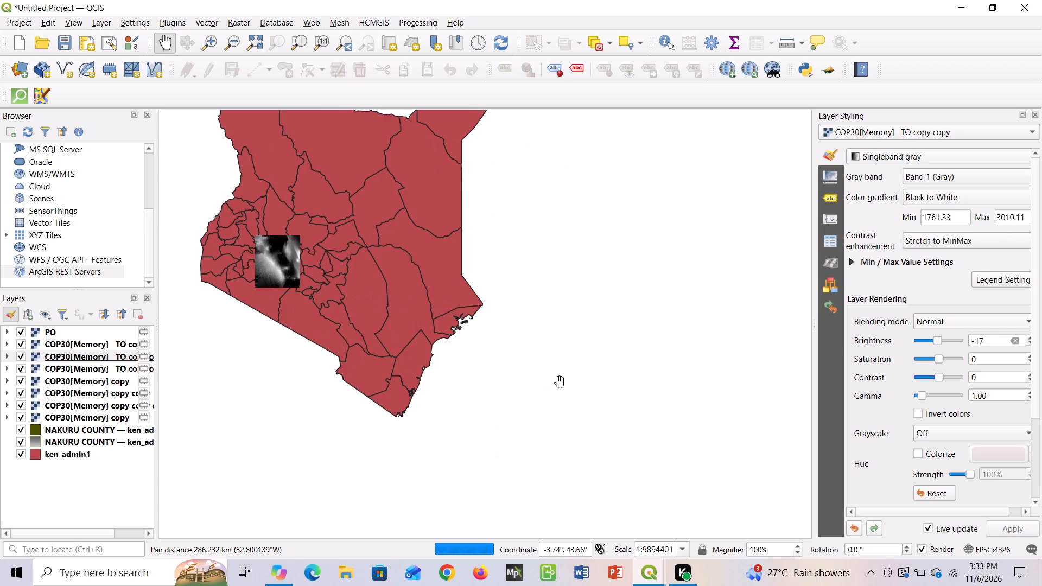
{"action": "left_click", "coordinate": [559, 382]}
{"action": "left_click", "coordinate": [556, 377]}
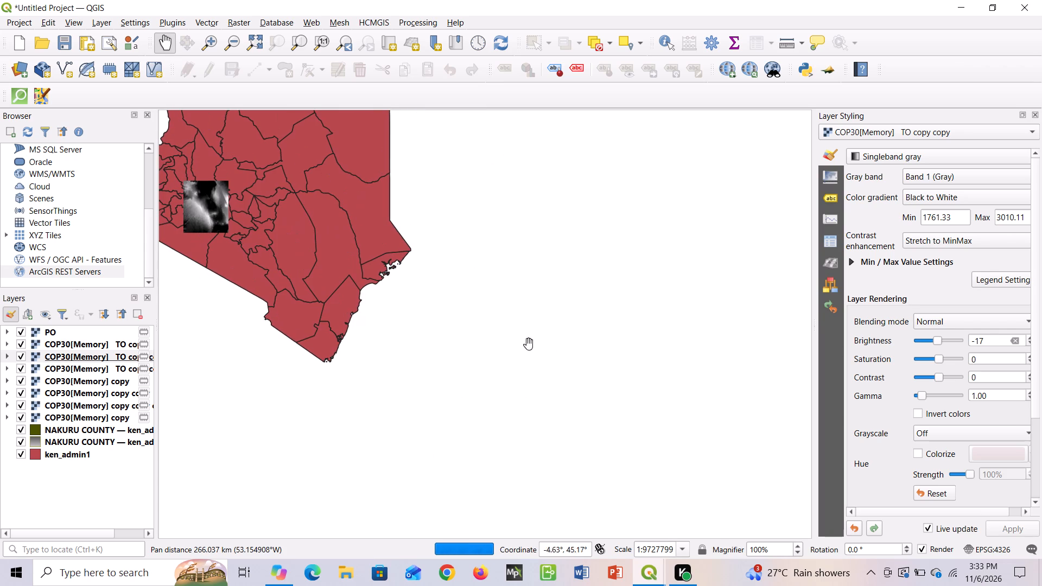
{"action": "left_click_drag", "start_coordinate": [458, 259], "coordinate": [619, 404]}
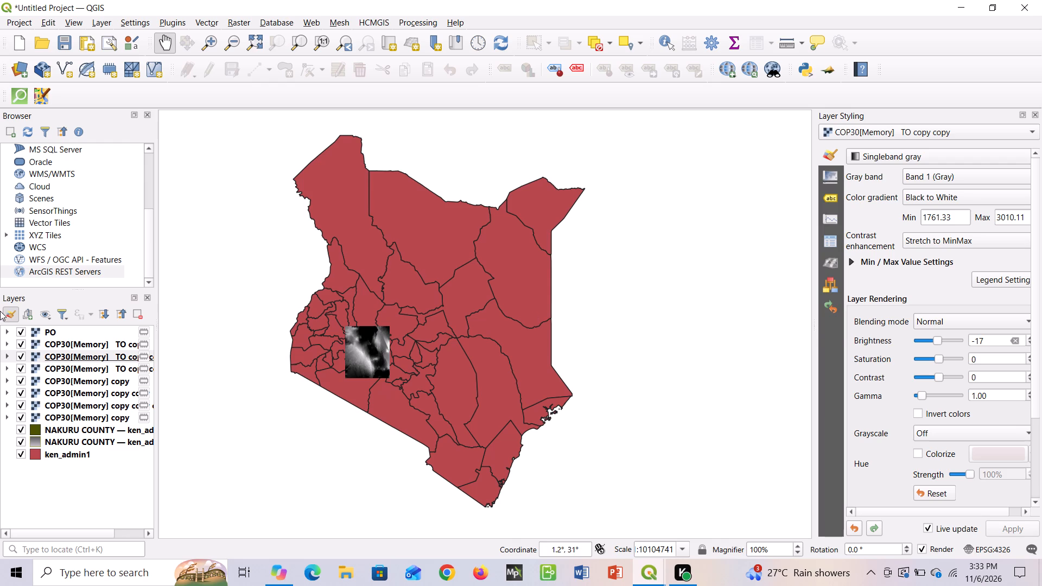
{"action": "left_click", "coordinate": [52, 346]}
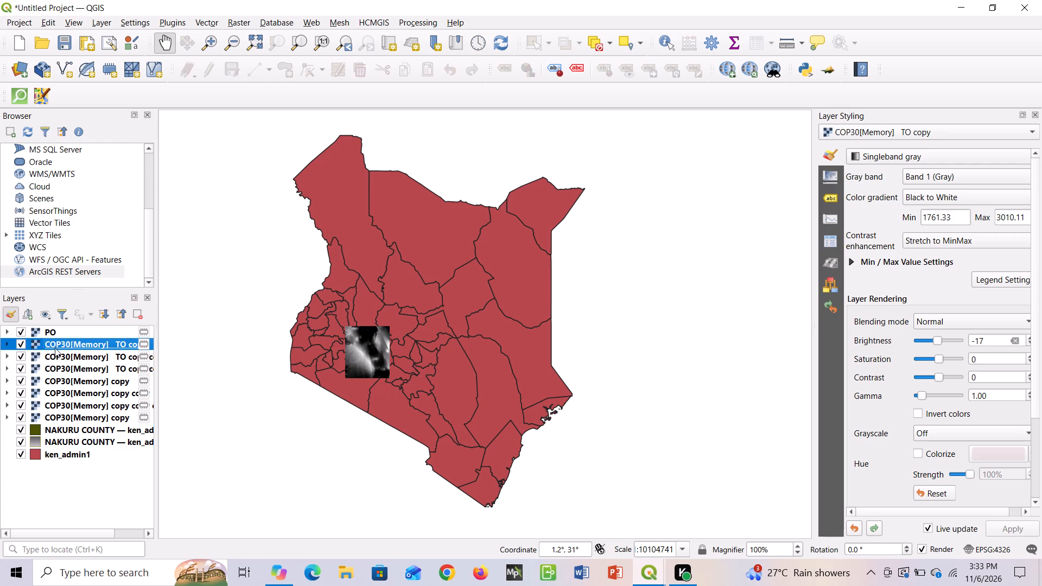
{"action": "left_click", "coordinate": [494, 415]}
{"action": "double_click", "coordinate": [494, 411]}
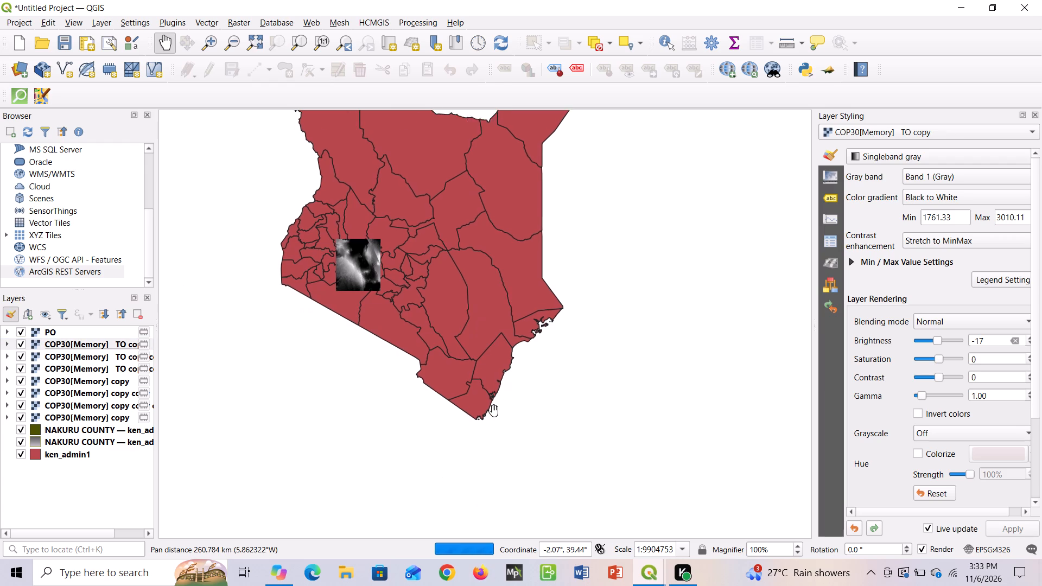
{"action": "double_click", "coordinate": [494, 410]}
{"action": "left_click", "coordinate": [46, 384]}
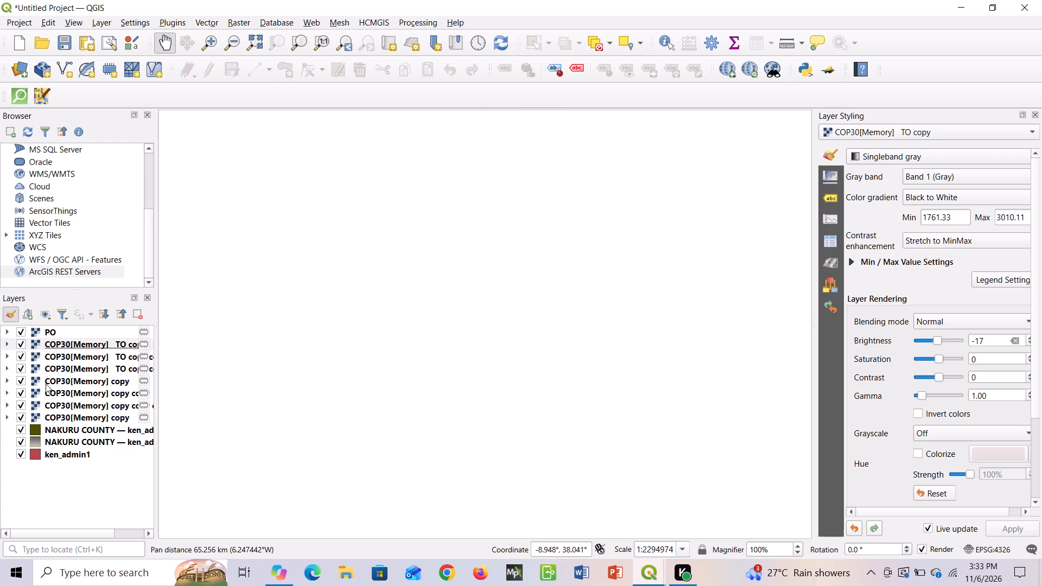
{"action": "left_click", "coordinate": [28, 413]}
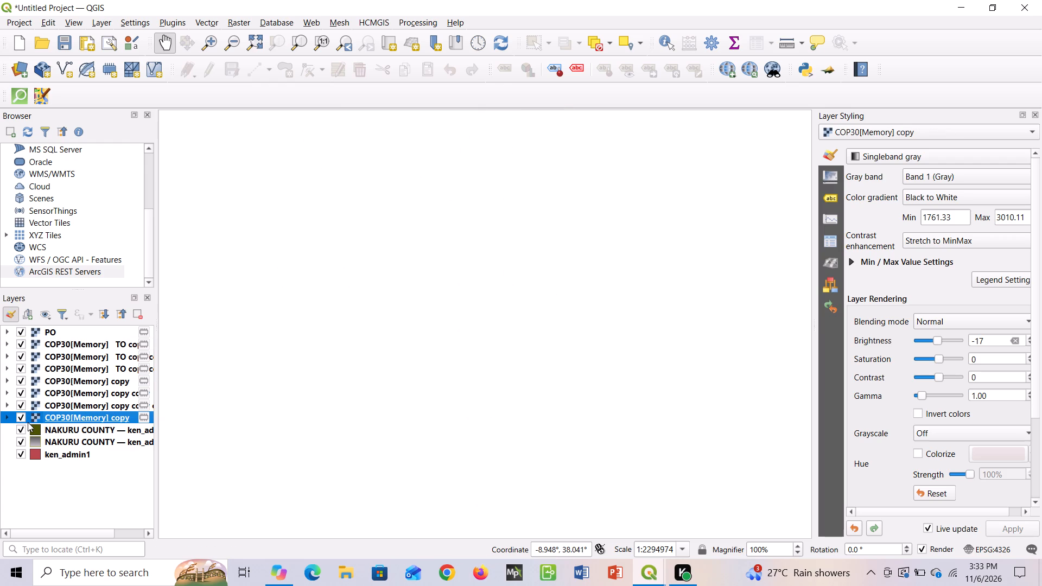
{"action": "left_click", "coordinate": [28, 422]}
Recolour the solid olive NAKURU COUNTY layer's fill to bright green, trying muted olive, dark green and magenta shades on the colour wheel.
{"action": "left_click", "coordinate": [47, 430]}
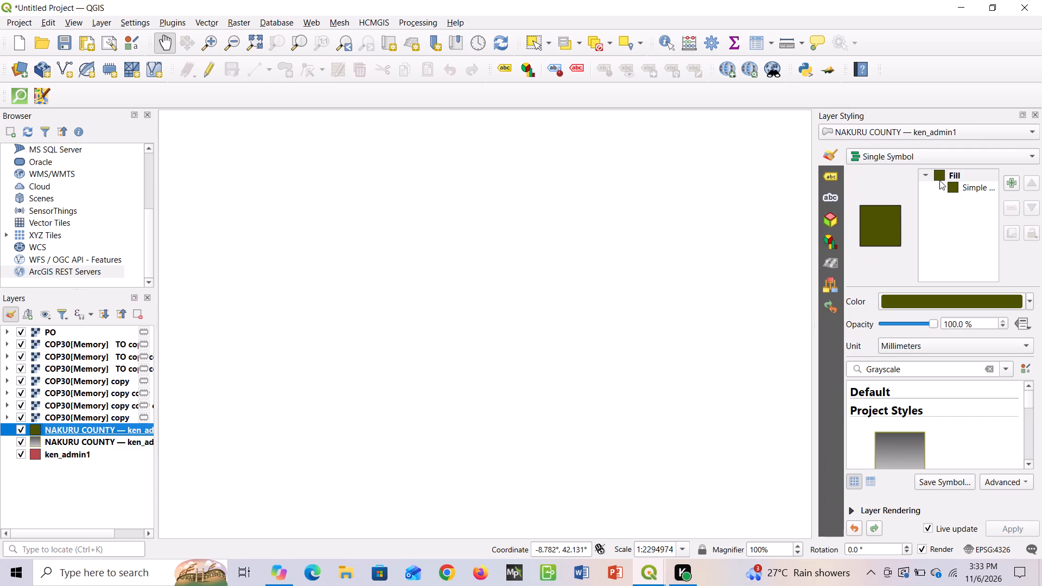
{"action": "left_click", "coordinate": [925, 168]}
{"action": "left_click", "coordinate": [923, 170]}
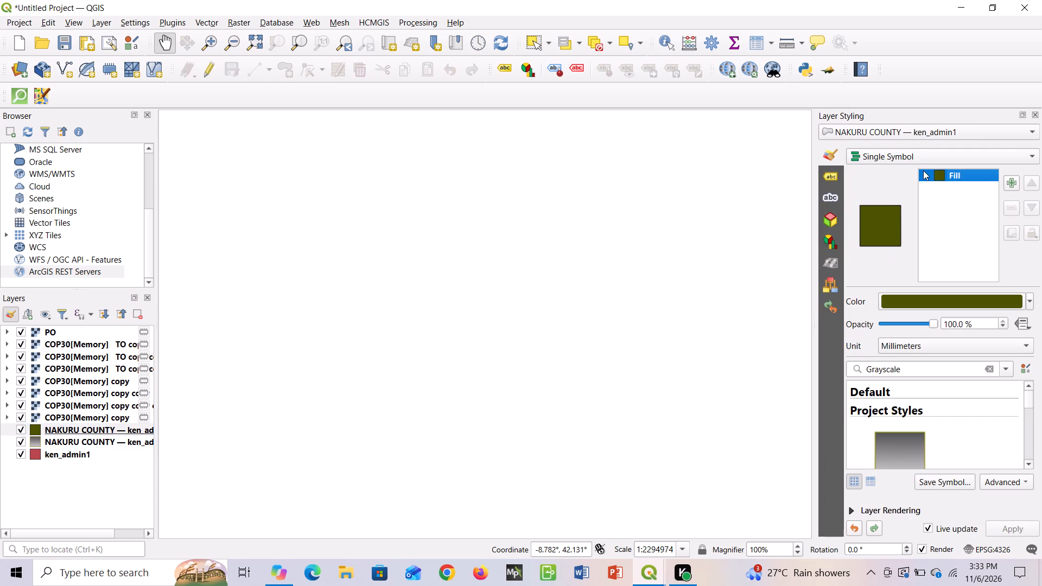
{"action": "left_click", "coordinate": [938, 302]}
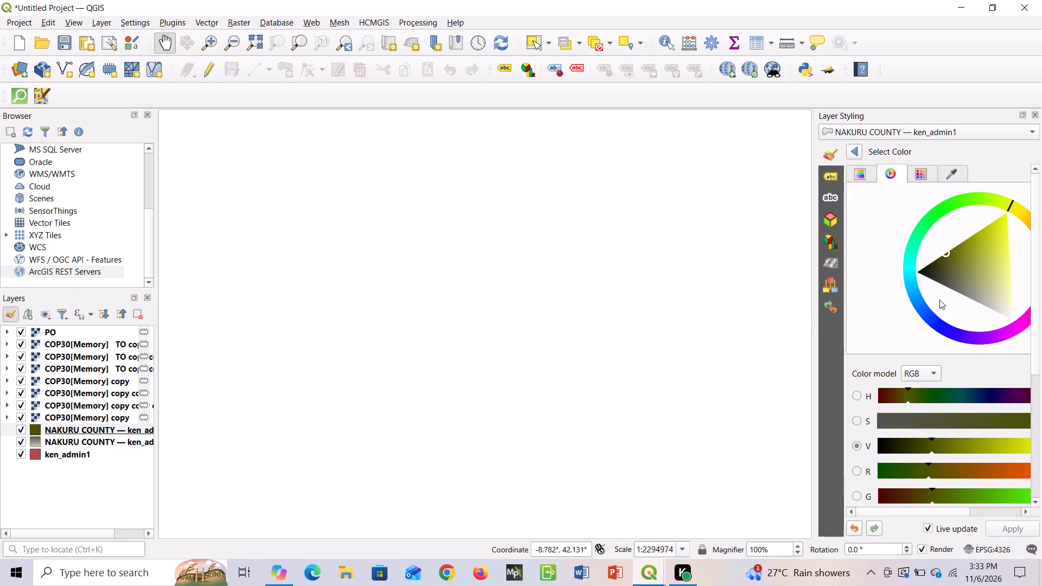
{"action": "left_click", "coordinate": [957, 272]}
{"action": "left_click", "coordinate": [957, 272]}
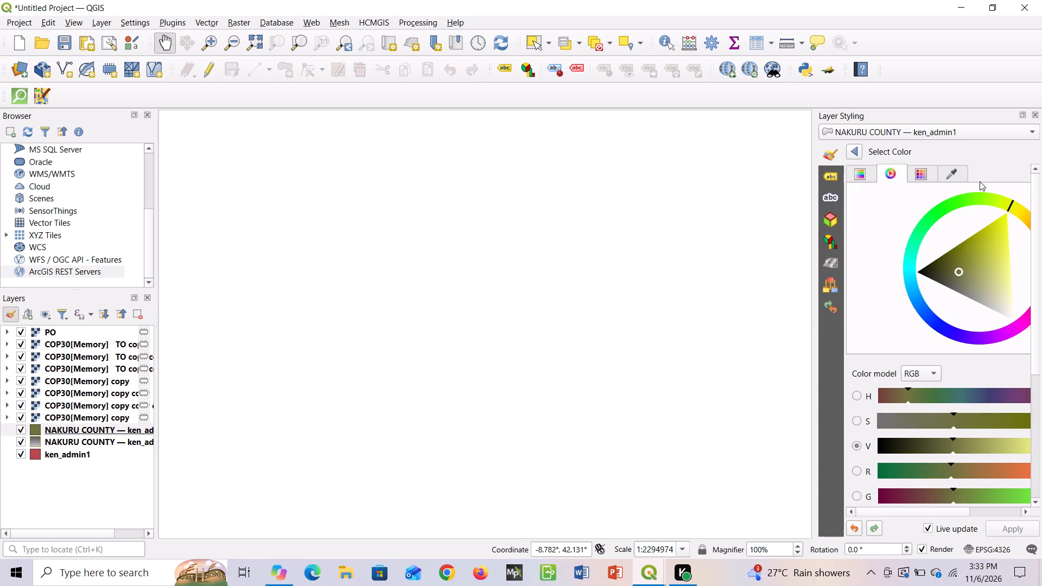
{"action": "left_click", "coordinate": [969, 190]}
{"action": "left_click", "coordinate": [950, 207]}
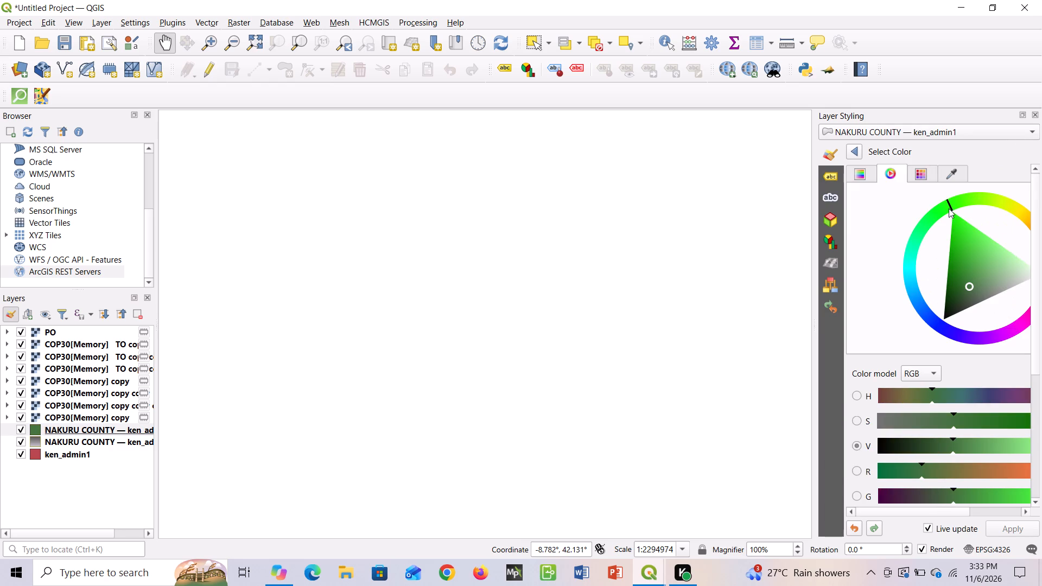
{"action": "left_click", "coordinate": [949, 208]}
{"action": "left_click", "coordinate": [945, 213]}
{"action": "left_click", "coordinate": [936, 226]}
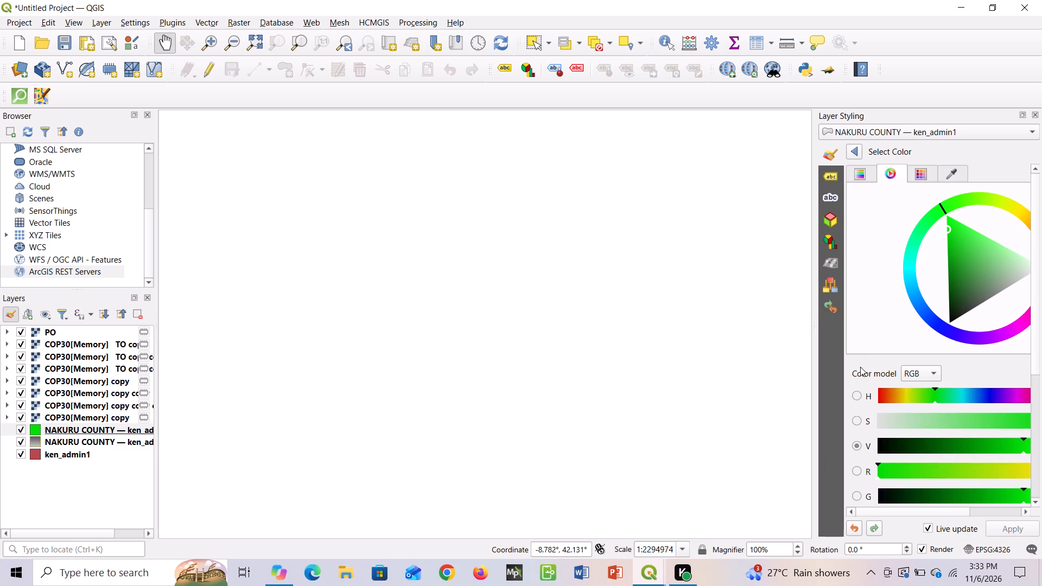
{"action": "left_click", "coordinate": [1016, 333]}
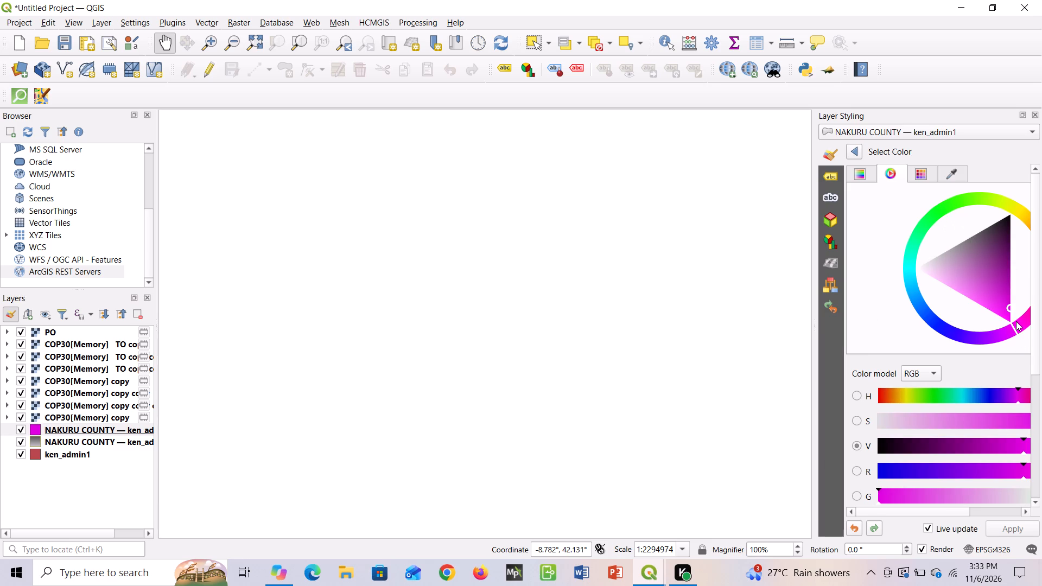
{"action": "left_click", "coordinate": [1017, 321]}
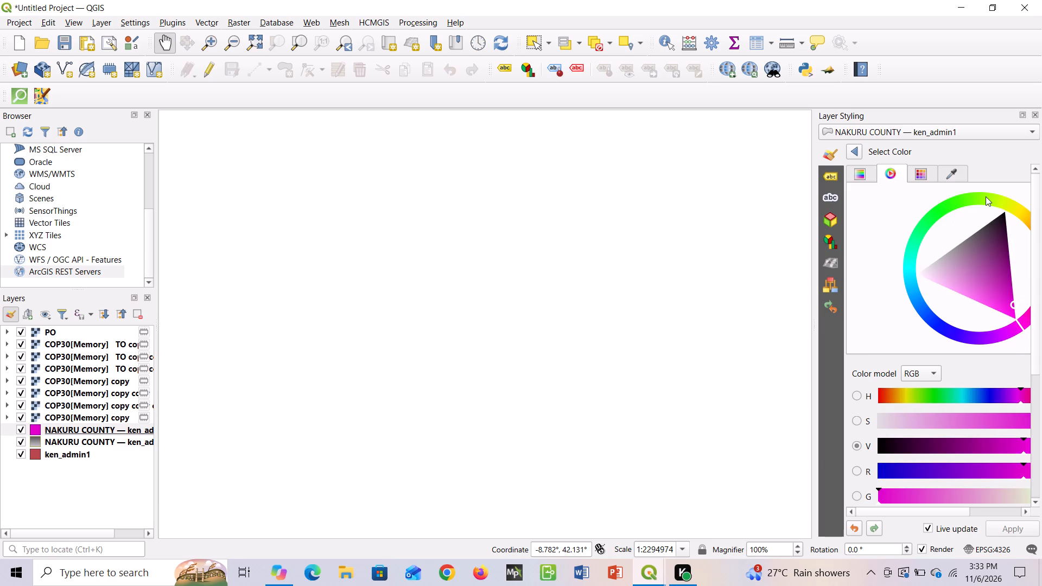
{"action": "left_click", "coordinate": [986, 196]}
{"action": "left_click", "coordinate": [945, 207]}
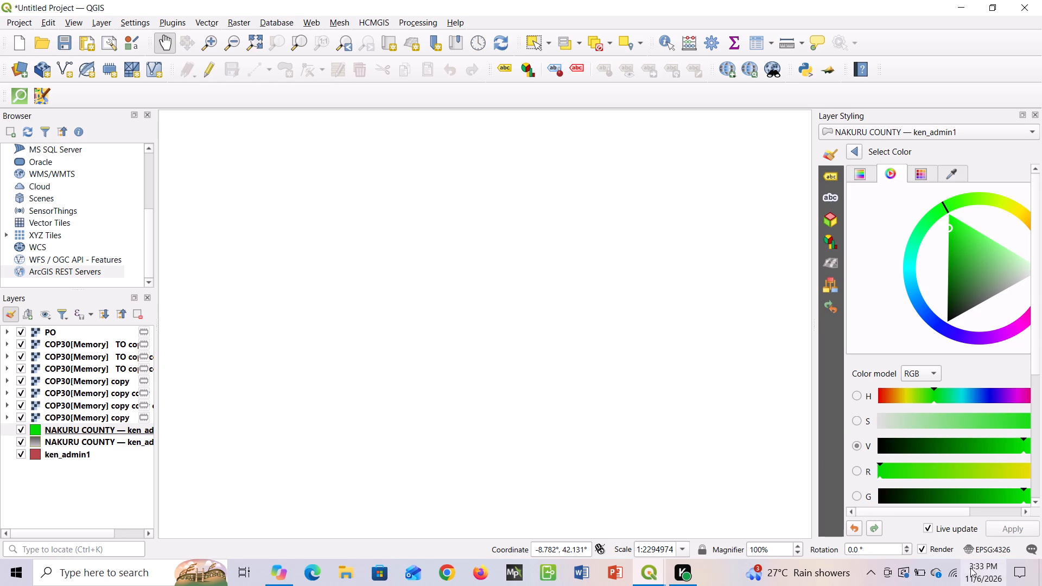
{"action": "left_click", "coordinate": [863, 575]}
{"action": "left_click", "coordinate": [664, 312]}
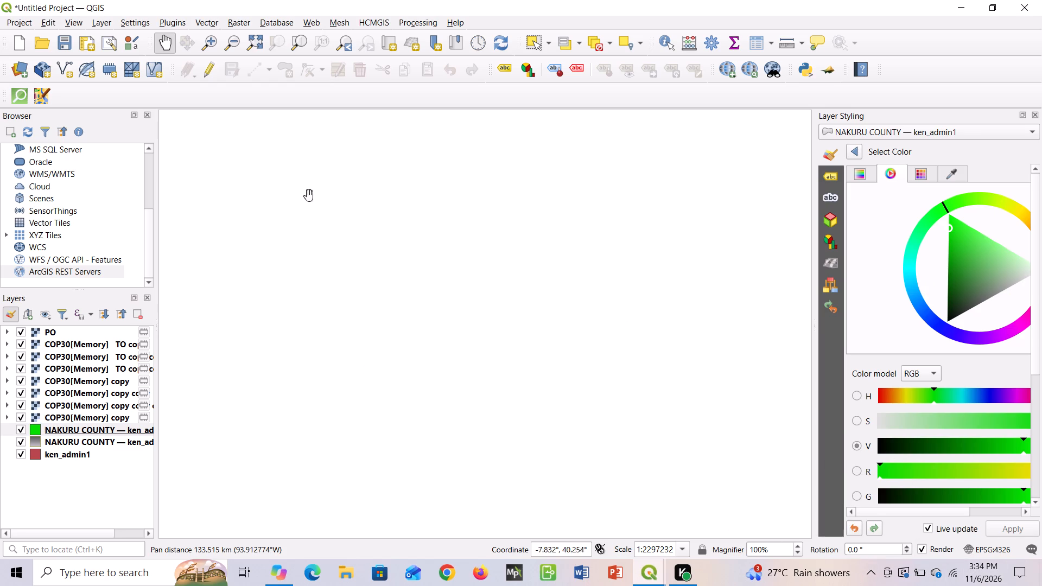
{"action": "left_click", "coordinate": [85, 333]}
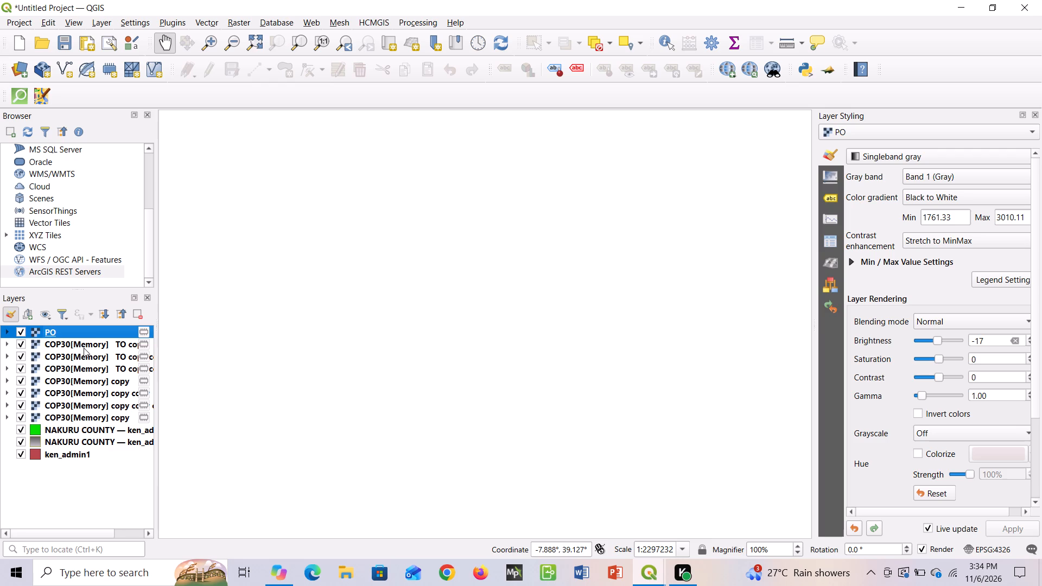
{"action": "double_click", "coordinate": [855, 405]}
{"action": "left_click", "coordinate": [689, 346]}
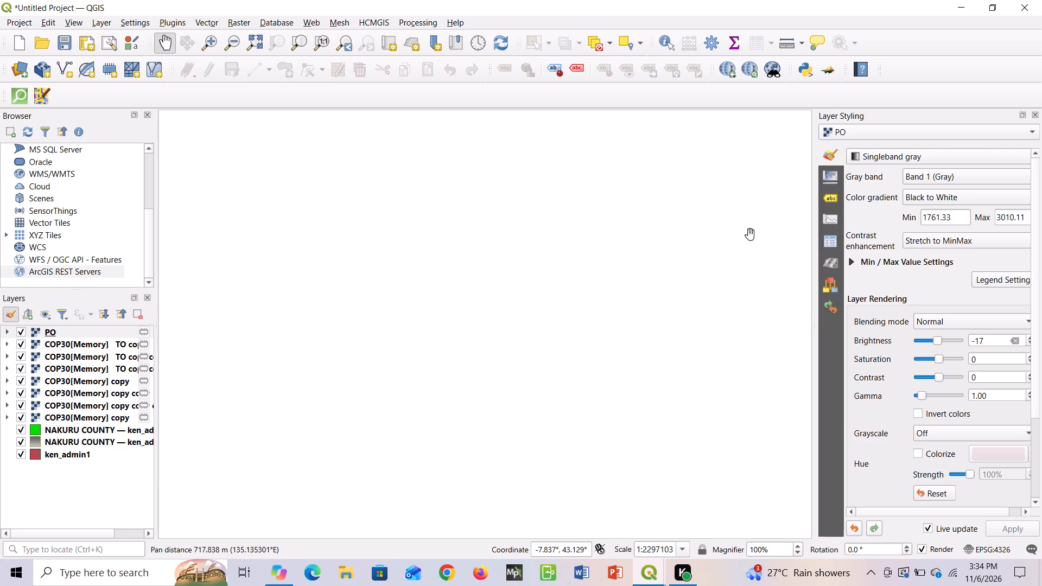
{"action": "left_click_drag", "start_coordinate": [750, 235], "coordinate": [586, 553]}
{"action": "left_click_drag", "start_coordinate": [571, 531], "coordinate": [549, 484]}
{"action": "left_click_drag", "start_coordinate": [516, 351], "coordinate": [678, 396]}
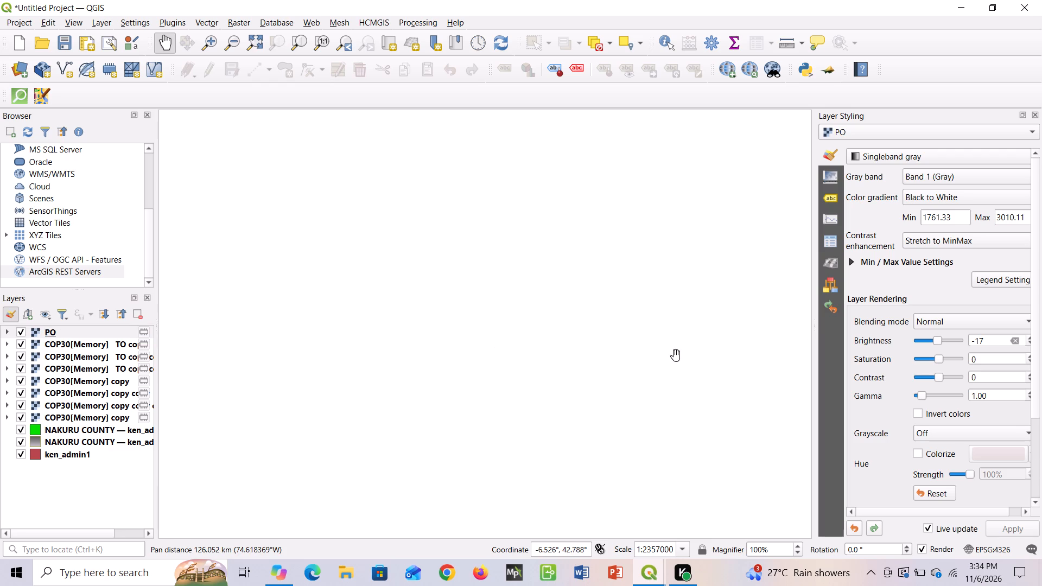
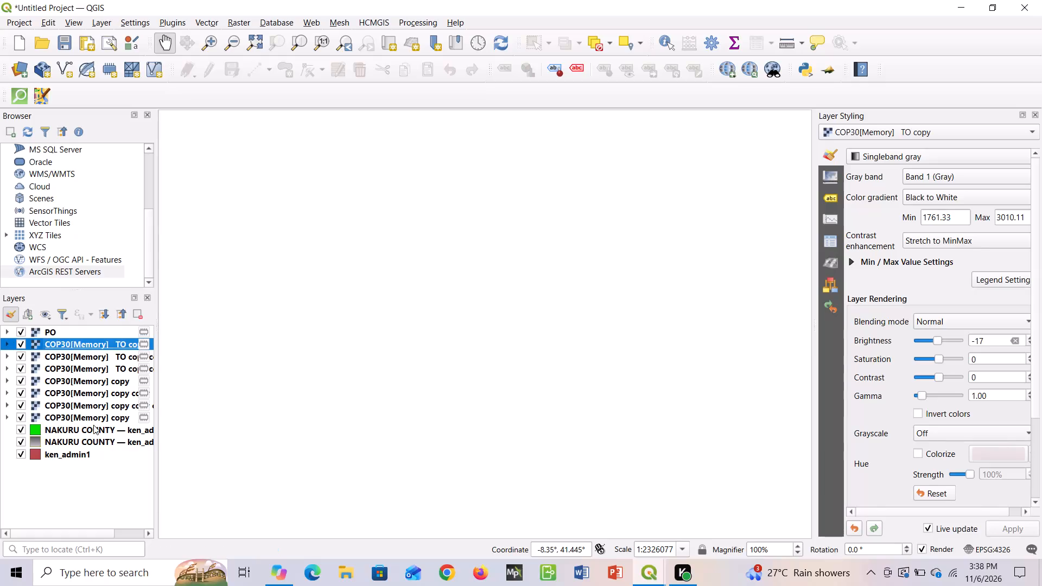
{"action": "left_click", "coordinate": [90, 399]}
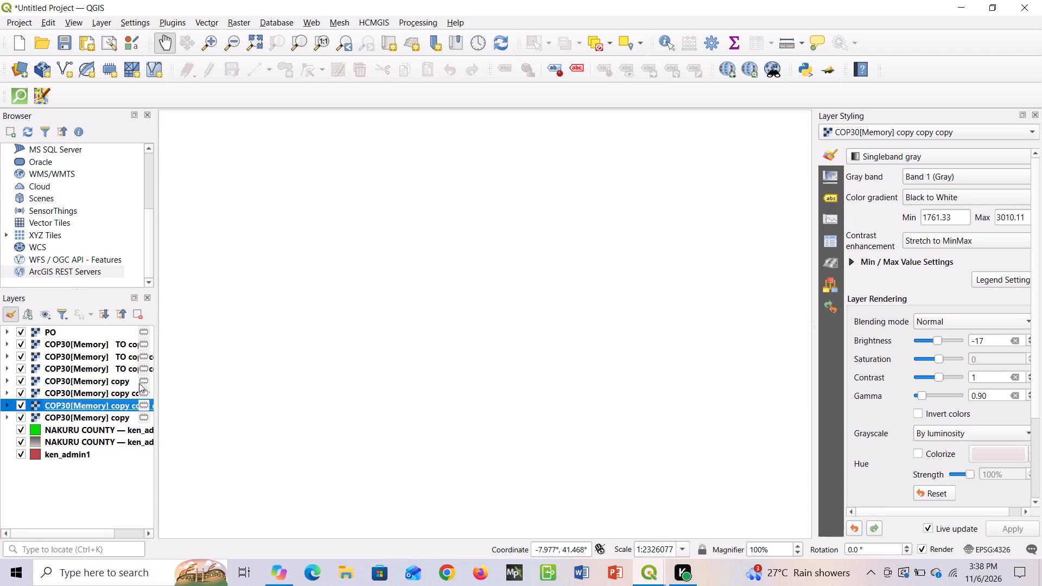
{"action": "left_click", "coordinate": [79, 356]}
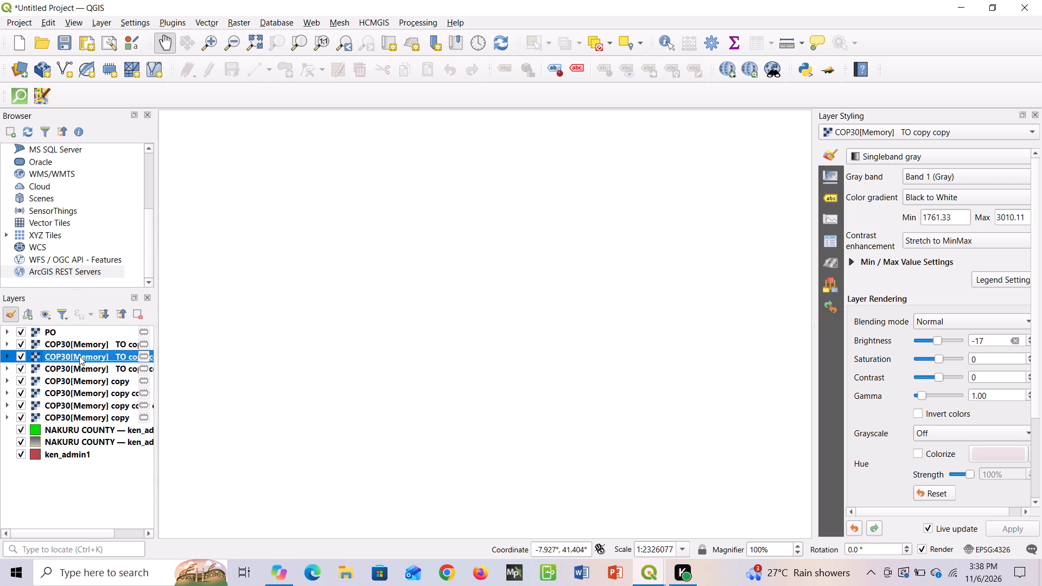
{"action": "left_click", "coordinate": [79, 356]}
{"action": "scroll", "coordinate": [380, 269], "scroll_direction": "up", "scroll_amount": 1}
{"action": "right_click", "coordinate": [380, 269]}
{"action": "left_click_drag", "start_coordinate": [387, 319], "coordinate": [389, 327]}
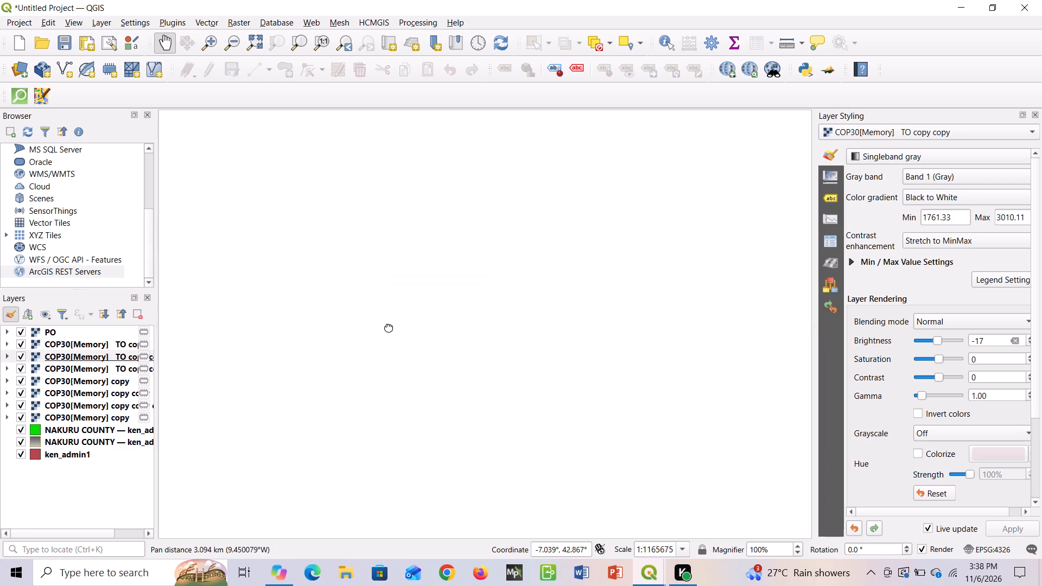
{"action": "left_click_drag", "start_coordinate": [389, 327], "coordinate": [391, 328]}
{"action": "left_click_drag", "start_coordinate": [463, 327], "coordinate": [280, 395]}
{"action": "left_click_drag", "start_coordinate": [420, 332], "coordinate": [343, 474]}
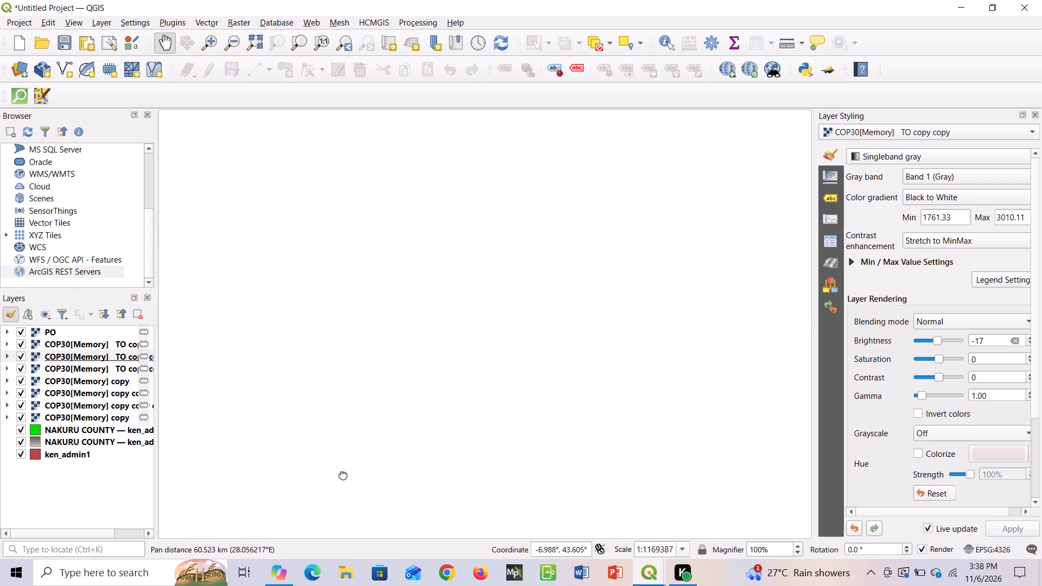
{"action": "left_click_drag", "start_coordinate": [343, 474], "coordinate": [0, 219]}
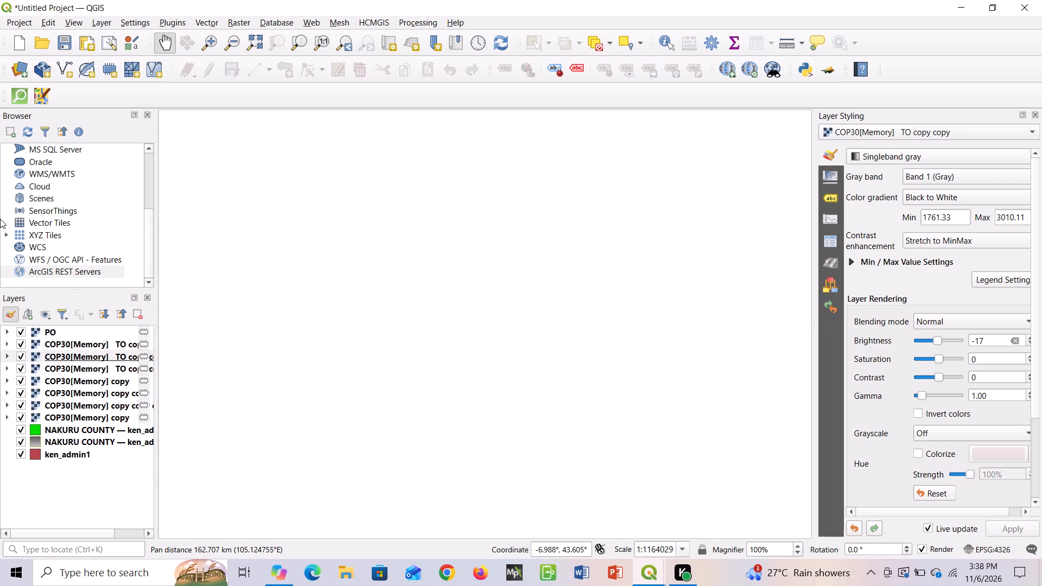
Open the fill colour of the ken_admin1 layer for editing on the colour wheel.
{"action": "left_click", "coordinate": [82, 456]}
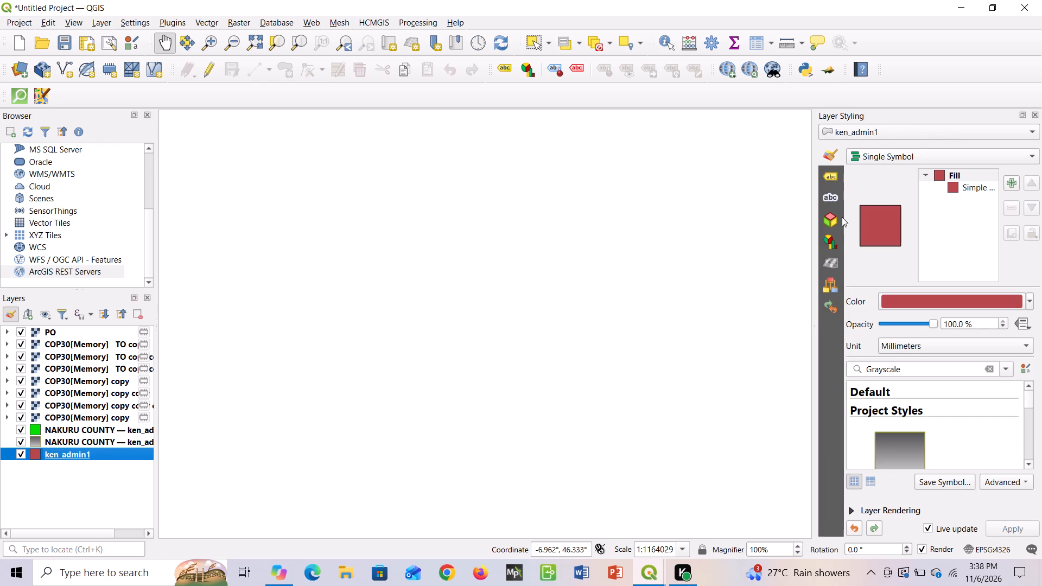
{"action": "left_click", "coordinate": [870, 234]}
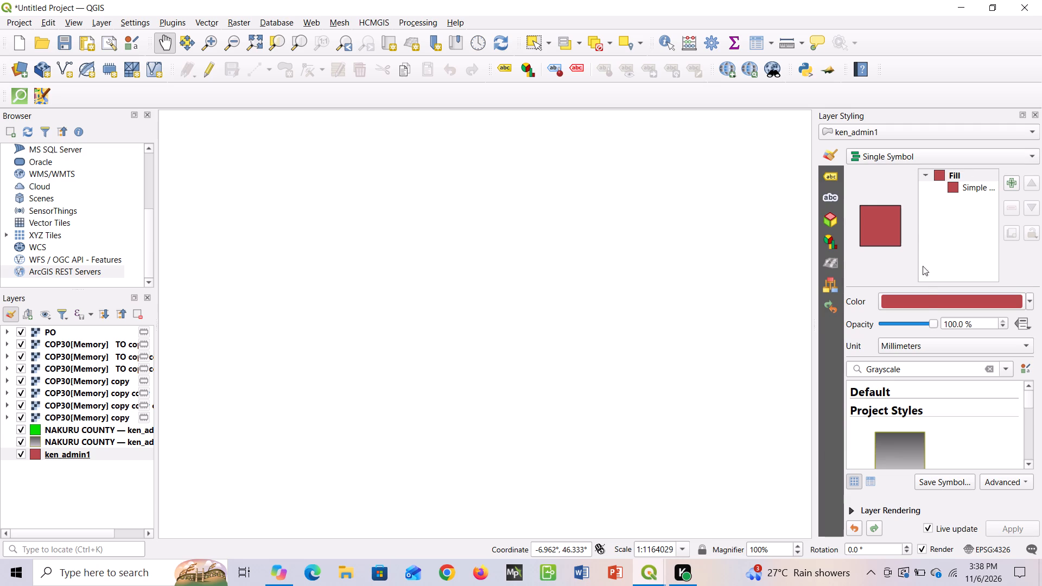
{"action": "left_click", "coordinate": [922, 300]}
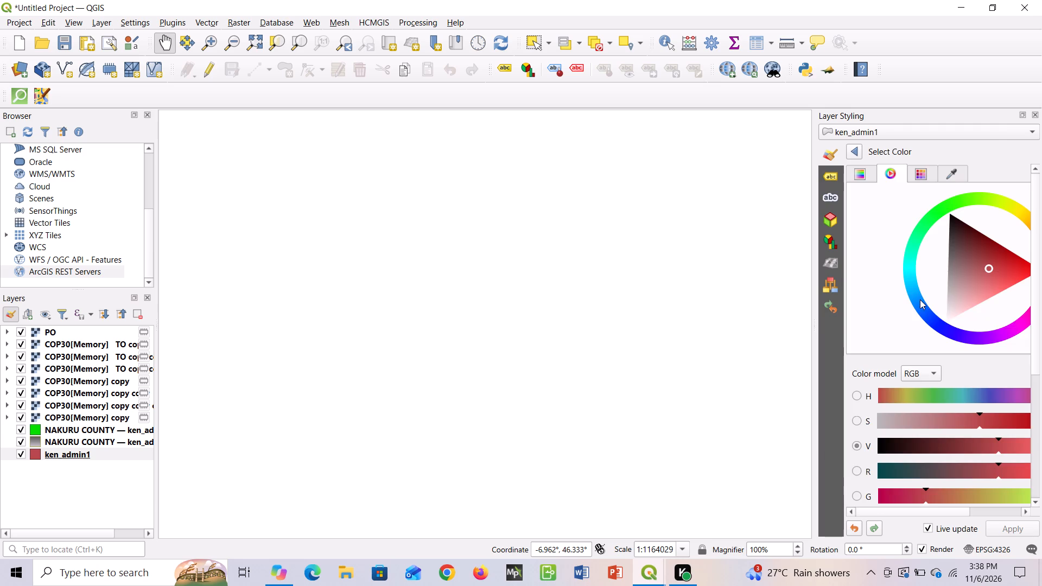
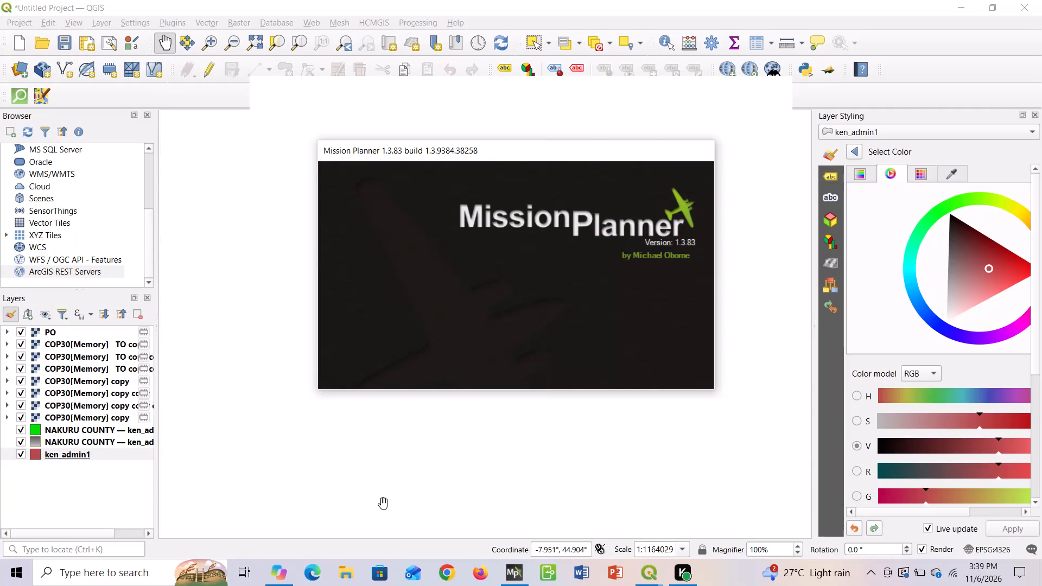
Switch to Mission Planner and examine the flight data satellite map from the local site out to the surrounding lake region.
{"action": "left_click", "coordinate": [344, 504]}
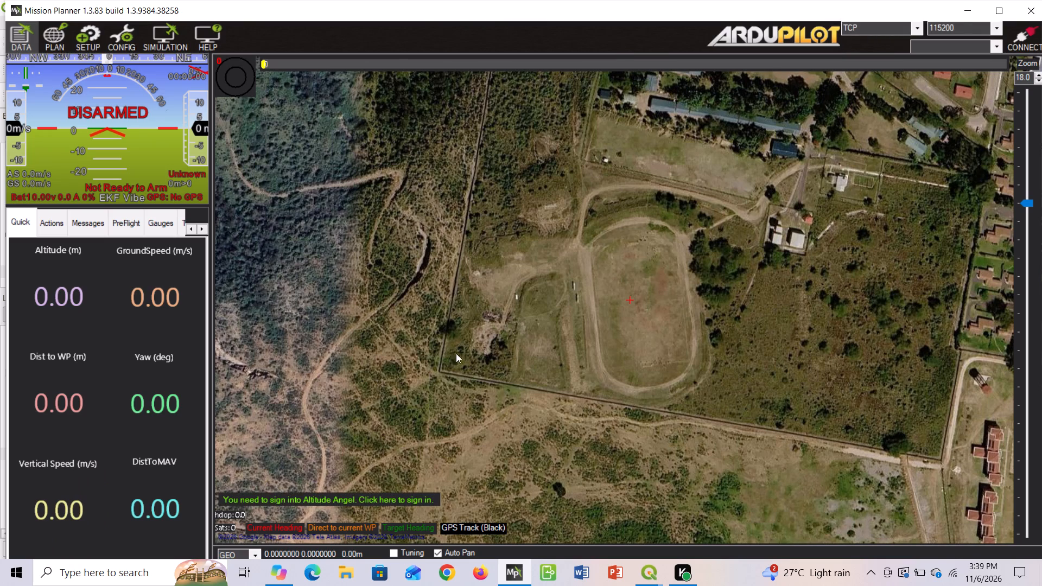
{"action": "scroll", "coordinate": [475, 340], "scroll_direction": "up", "scroll_amount": 1}
{"action": "scroll", "coordinate": [474, 338], "scroll_direction": "down", "scroll_amount": 3}
{"action": "scroll", "coordinate": [465, 340], "scroll_direction": "up", "scroll_amount": 1}
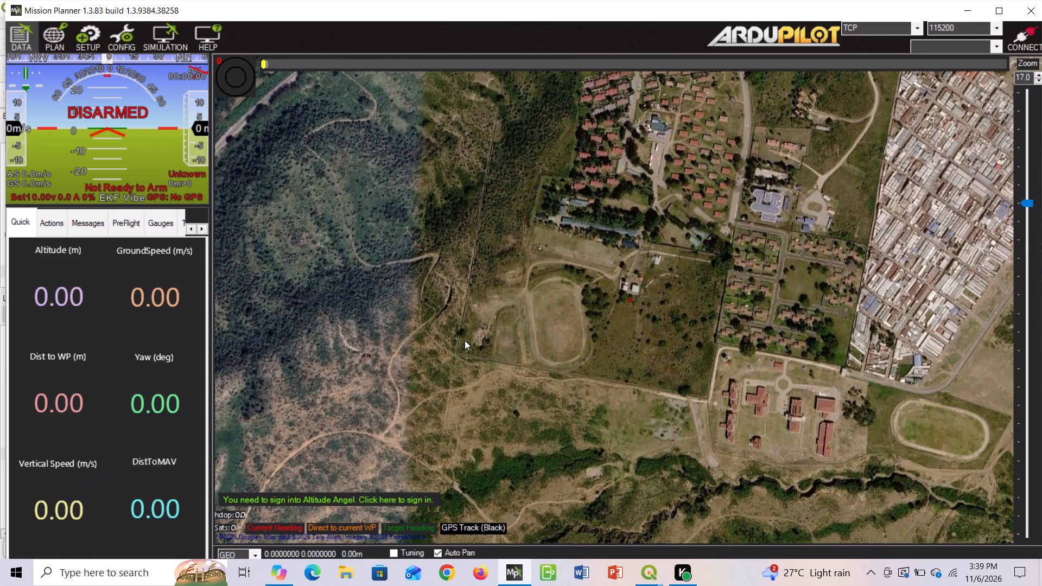
{"action": "scroll", "coordinate": [465, 340], "scroll_direction": "up", "scroll_amount": 1}
{"action": "scroll", "coordinate": [465, 340], "scroll_direction": "down", "scroll_amount": 2}
{"action": "scroll", "coordinate": [465, 340], "scroll_direction": "up", "scroll_amount": 1}
{"action": "scroll", "coordinate": [465, 340], "scroll_direction": "down", "scroll_amount": 1}
{"action": "scroll", "coordinate": [464, 340], "scroll_direction": "up", "scroll_amount": 1}
{"action": "scroll", "coordinate": [464, 340], "scroll_direction": "down", "scroll_amount": 5}
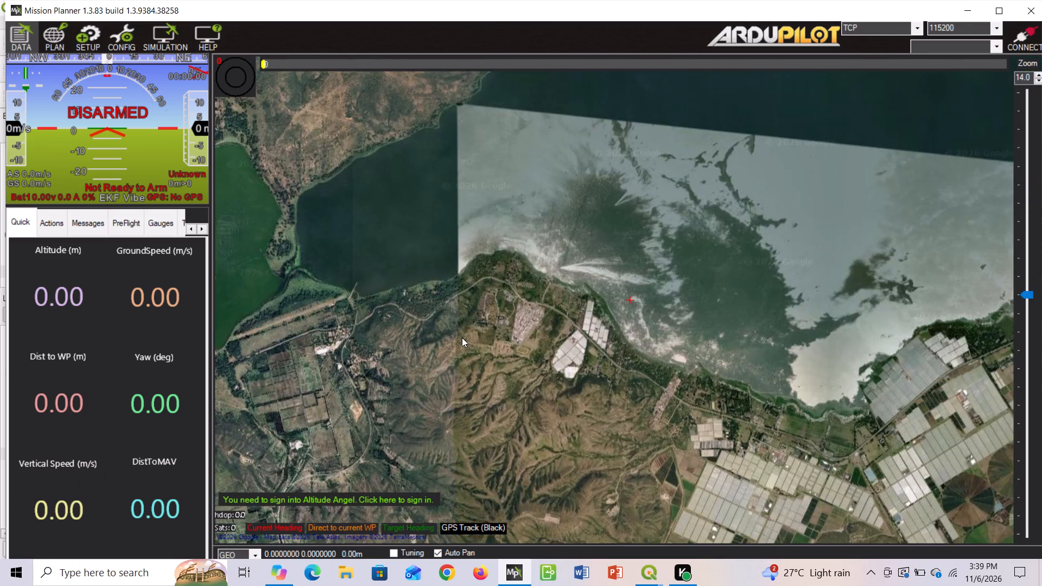
{"action": "scroll", "coordinate": [462, 337], "scroll_direction": "down", "scroll_amount": 1}
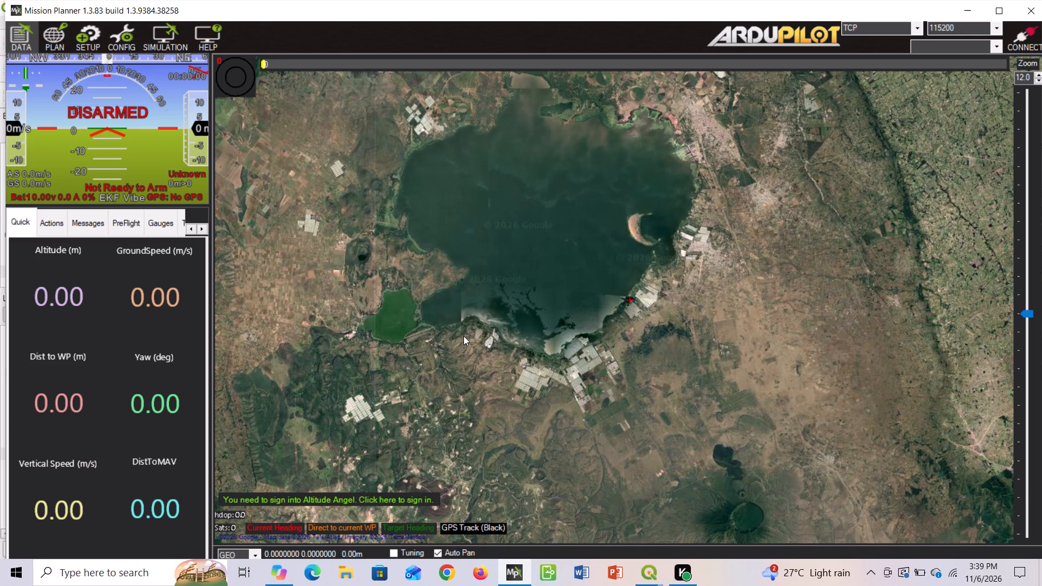
{"action": "scroll", "coordinate": [465, 337], "scroll_direction": "down", "scroll_amount": 3}
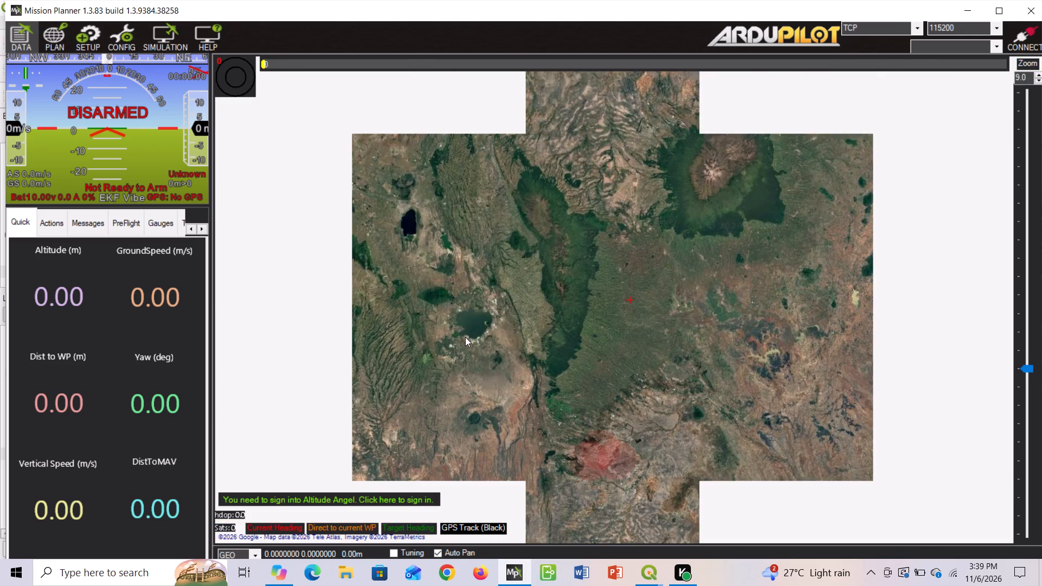
{"action": "left_click", "coordinate": [600, 373]}
{"action": "double_click", "coordinate": [600, 373]}
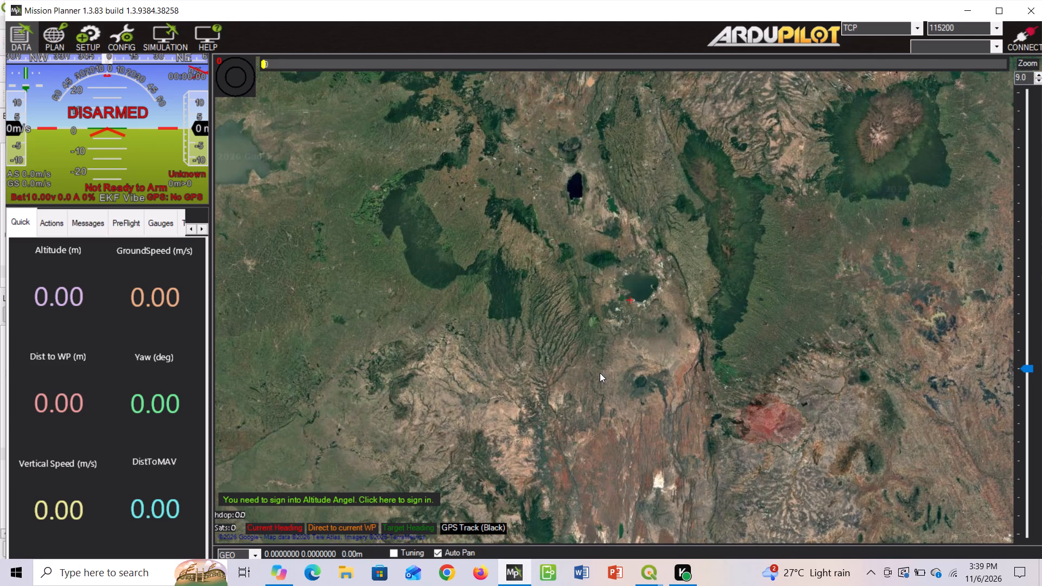
{"action": "double_click", "coordinate": [622, 286]}
{"action": "left_click", "coordinate": [624, 290]}
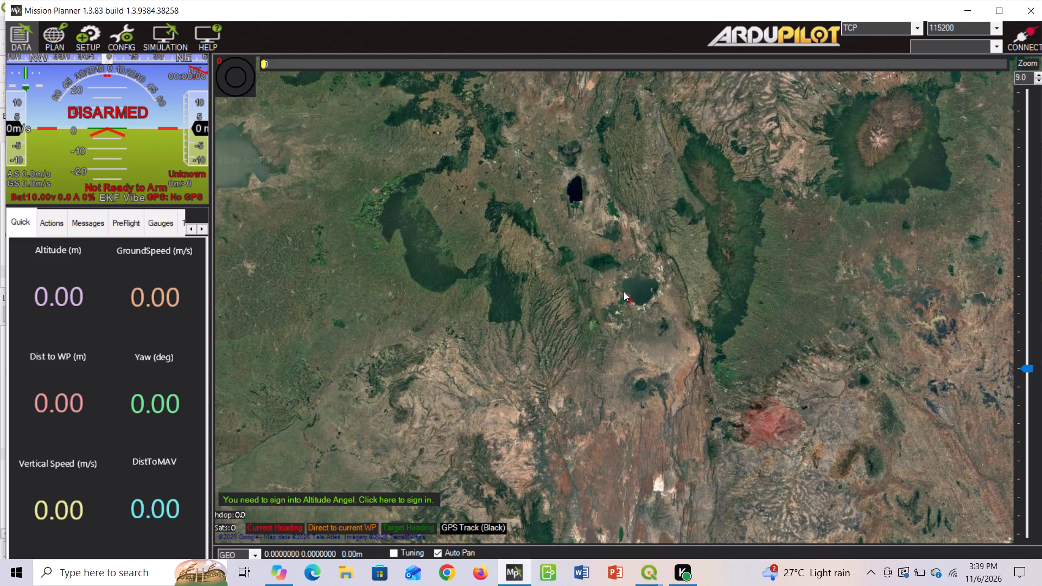
Examine the flight data satellite map at world extent, focusing on the marked areas around Africa.
{"action": "scroll", "coordinate": [623, 295], "scroll_direction": "down", "scroll_amount": 4}
{"action": "scroll", "coordinate": [622, 297], "scroll_direction": "up", "scroll_amount": 1}
{"action": "scroll", "coordinate": [622, 298], "scroll_direction": "down", "scroll_amount": 3}
{"action": "scroll", "coordinate": [622, 298], "scroll_direction": "up", "scroll_amount": 1}
{"action": "scroll", "coordinate": [622, 298], "scroll_direction": "down", "scroll_amount": 3}
{"action": "scroll", "coordinate": [621, 300], "scroll_direction": "up", "scroll_amount": 2}
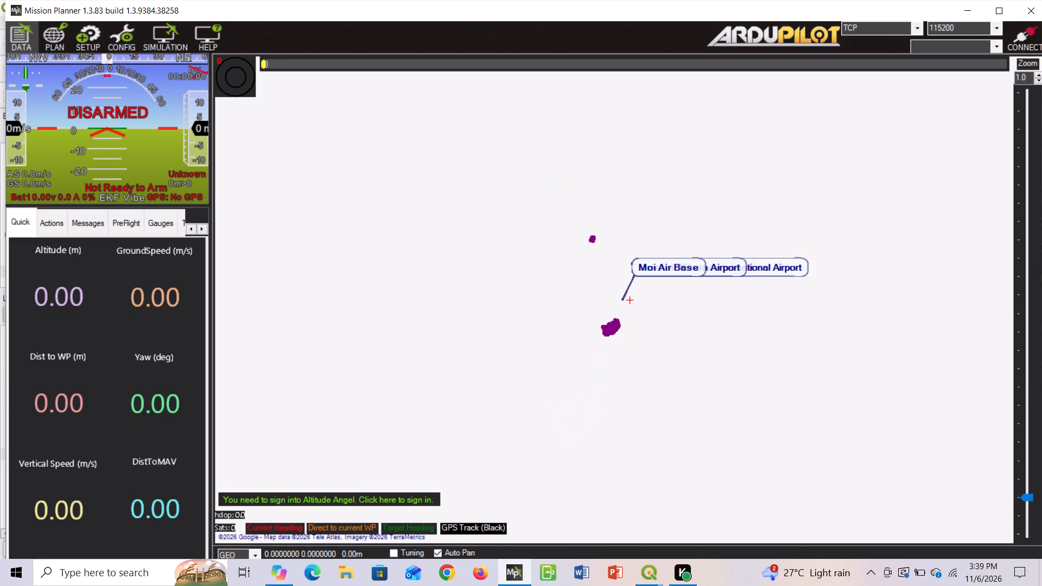
{"action": "scroll", "coordinate": [621, 300], "scroll_direction": "up", "scroll_amount": 1}
{"action": "scroll", "coordinate": [621, 300], "scroll_direction": "down", "scroll_amount": 2}
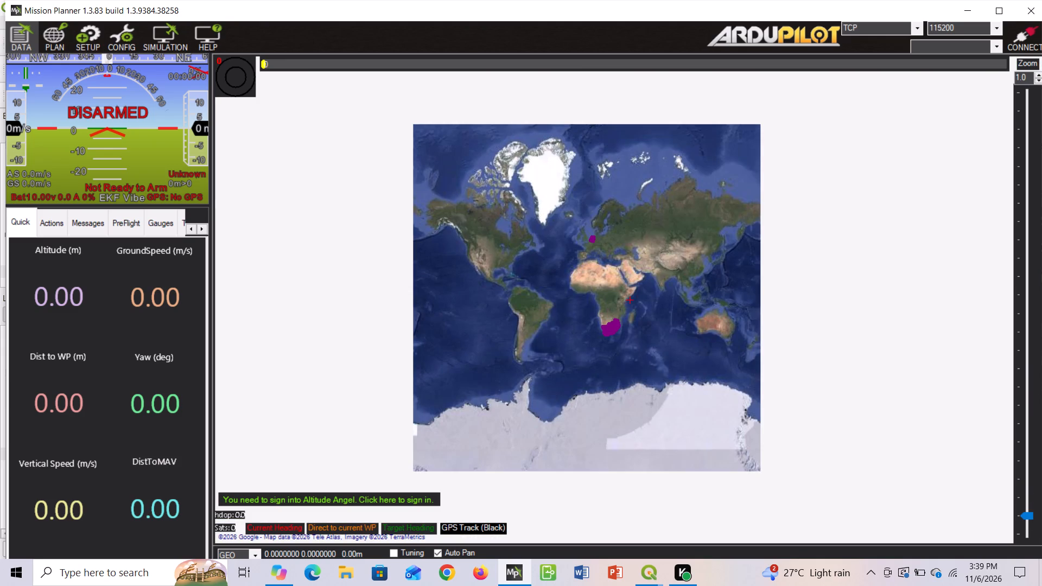
{"action": "left_click_drag", "start_coordinate": [621, 300], "coordinate": [617, 306]}
{"action": "right_click", "coordinate": [620, 303]}
{"action": "left_click", "coordinate": [547, 262]}
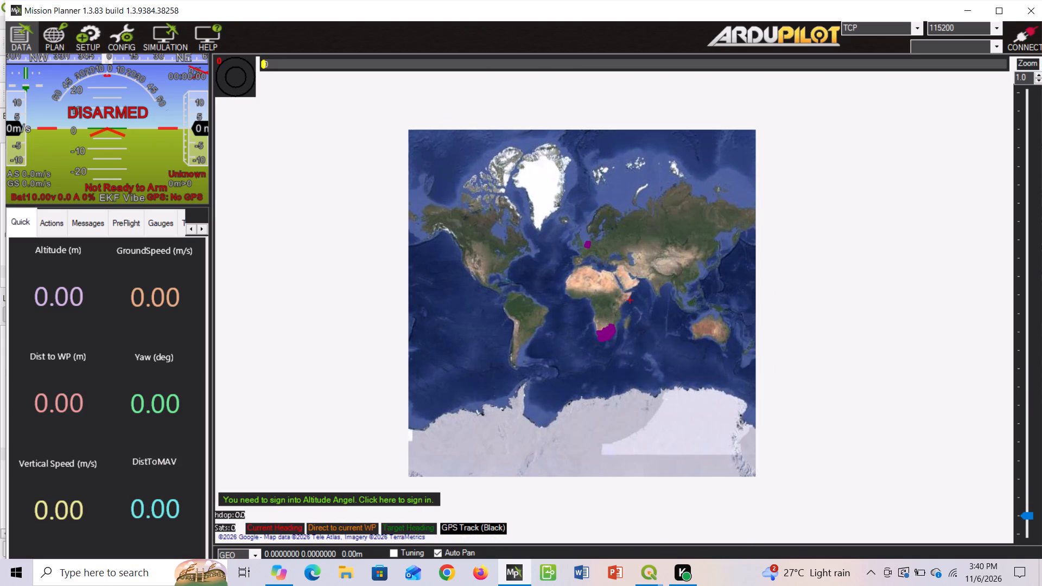
{"action": "left_click", "coordinate": [618, 311]}
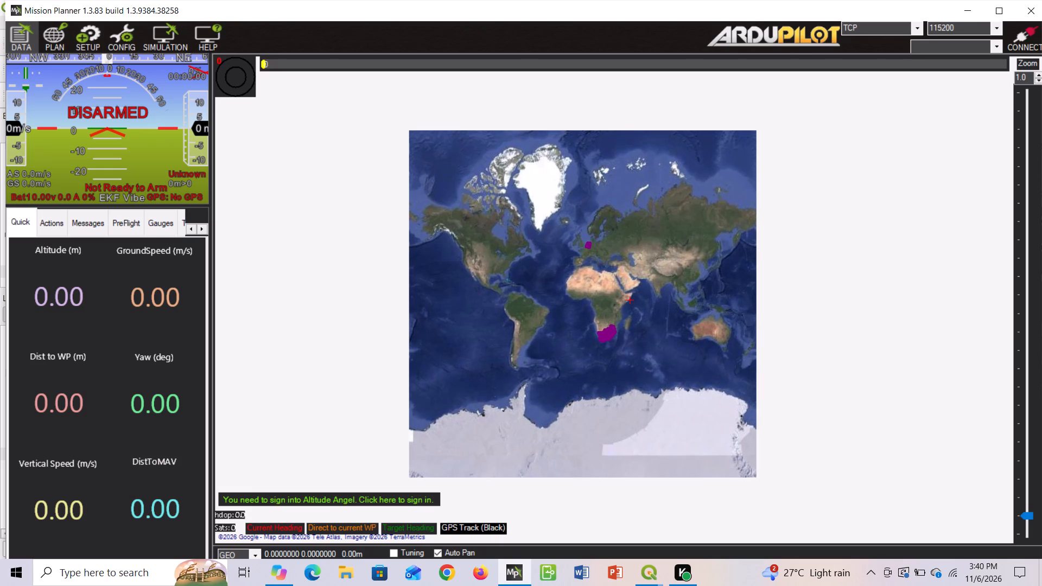
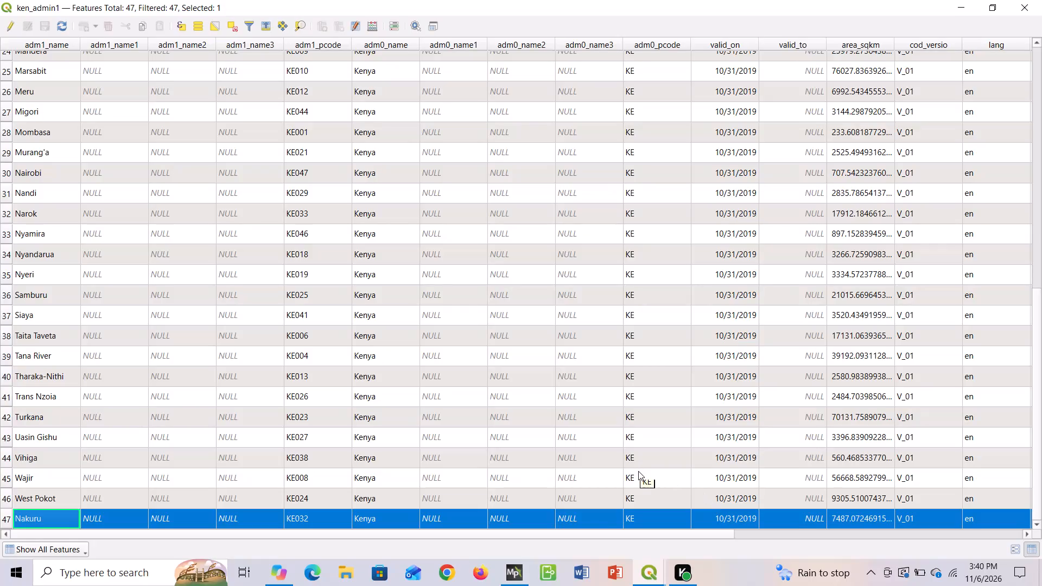
Switch to the main QGIS project window and select the elevation layer COP30[Memory] TO copy copy copy.
{"action": "left_click", "coordinate": [653, 575]}
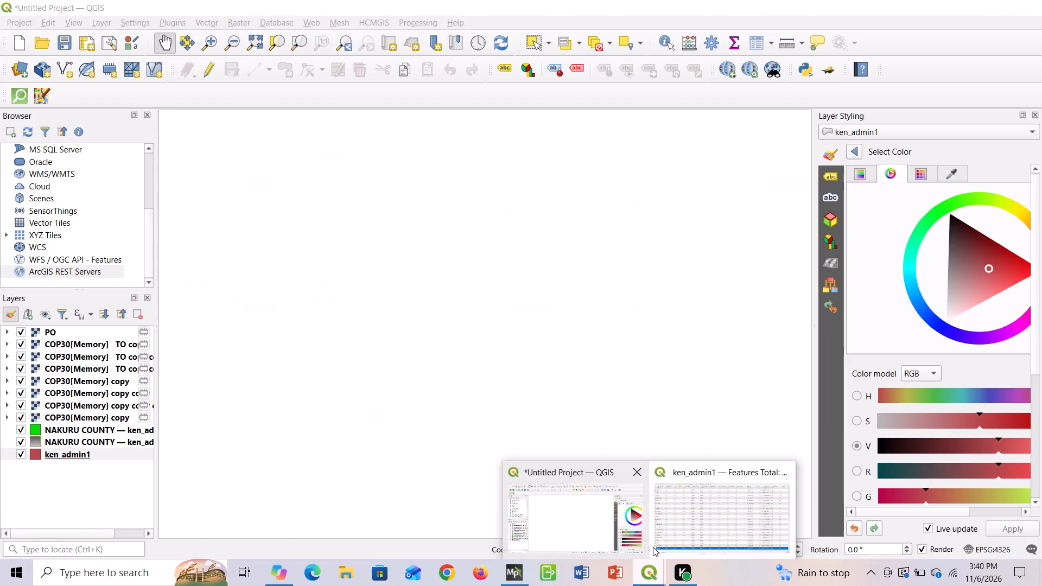
{"action": "left_click", "coordinate": [634, 526]}
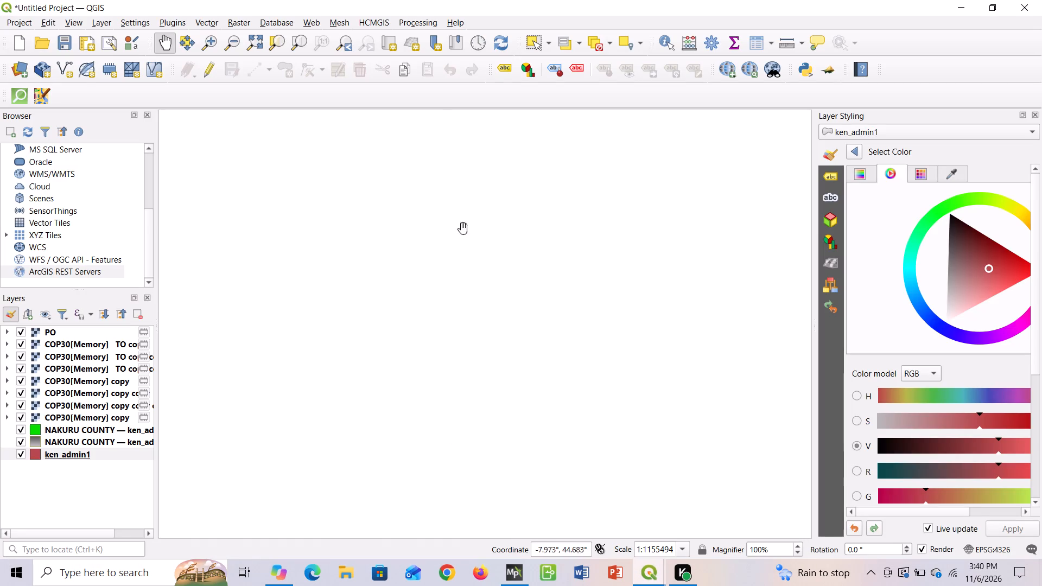
{"action": "left_click", "coordinate": [71, 415]}
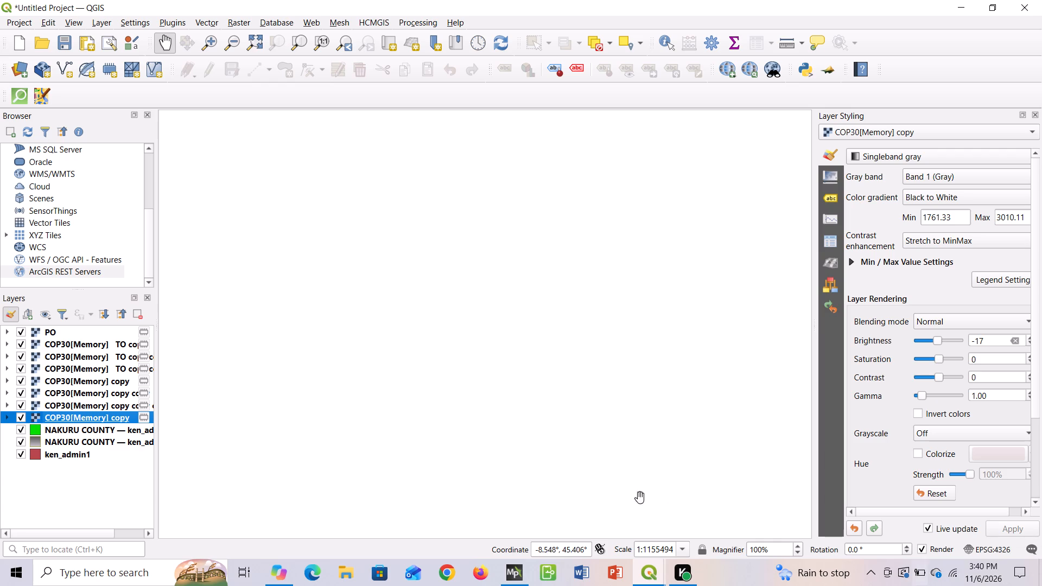
{"action": "left_click", "coordinate": [81, 368]}
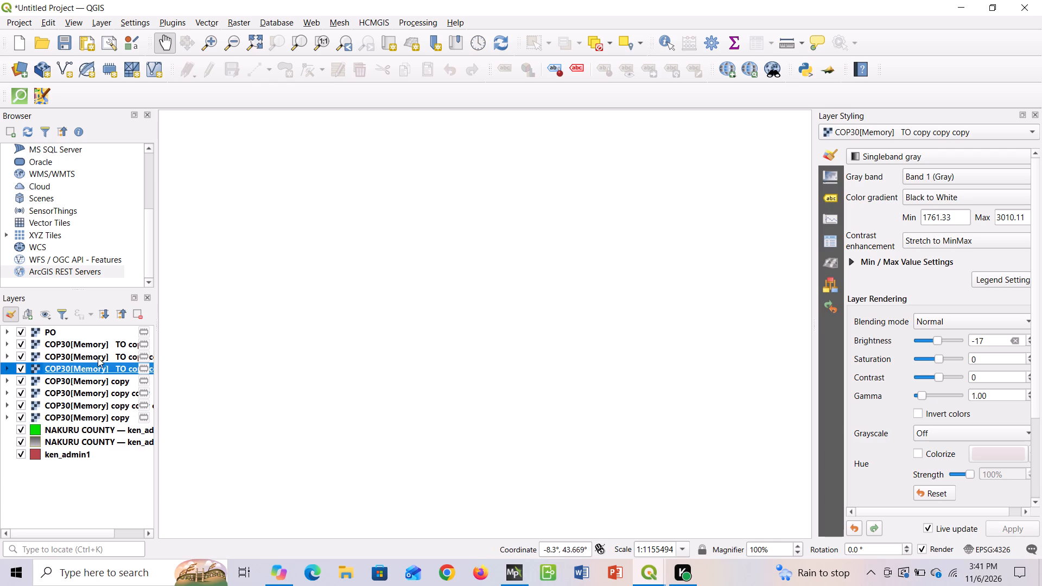
{"action": "left_click_drag", "start_coordinate": [93, 364], "coordinate": [94, 373]}
{"action": "left_click", "coordinate": [94, 373]}
{"action": "left_click", "coordinate": [94, 366]}
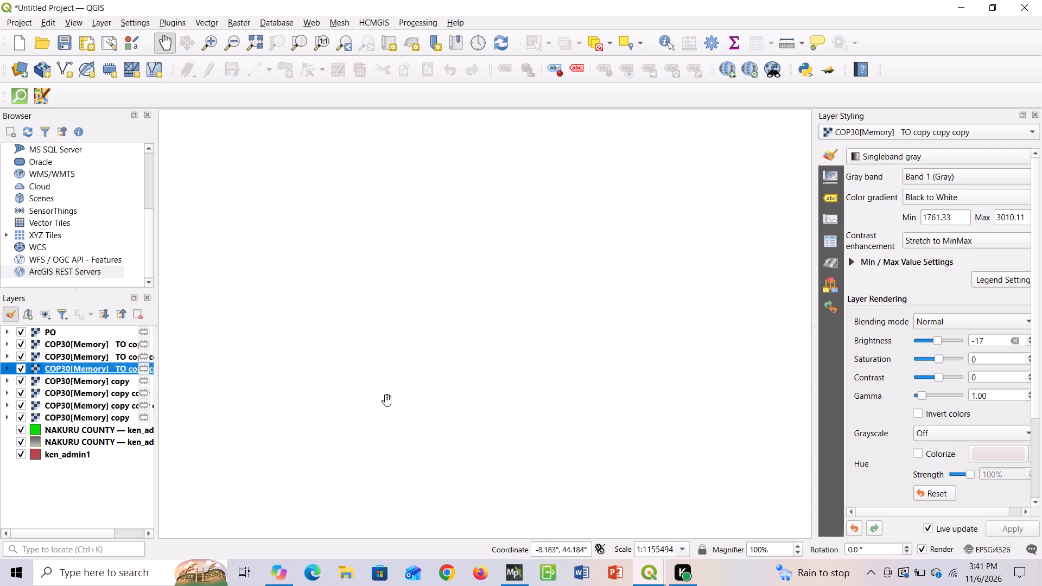
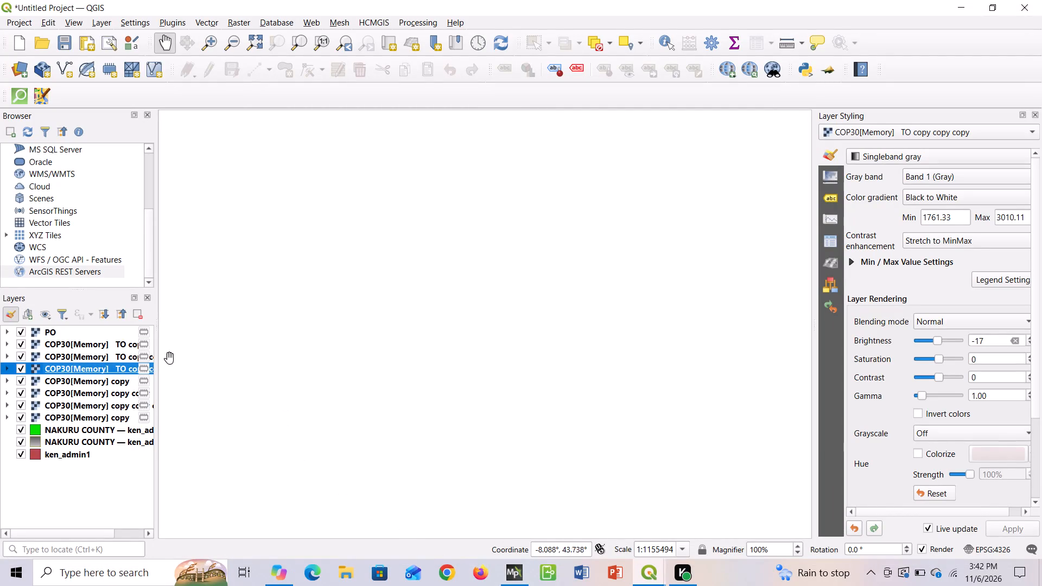
Duplicate the elevation layer COP30[Memory] TO copy, just below the PO layer.
{"action": "left_click", "coordinate": [80, 330]}
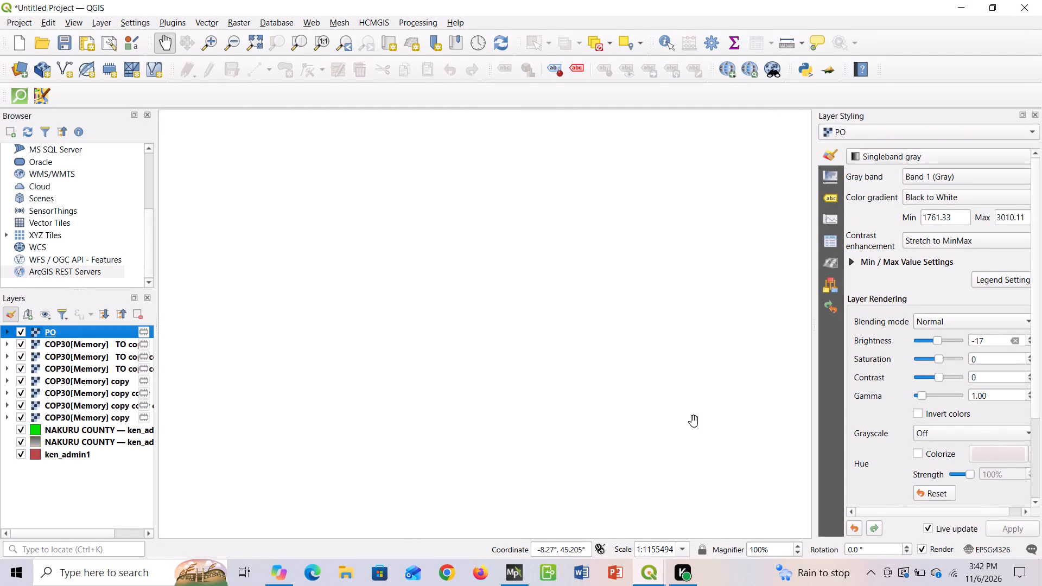
{"action": "right_click", "coordinate": [107, 347]}
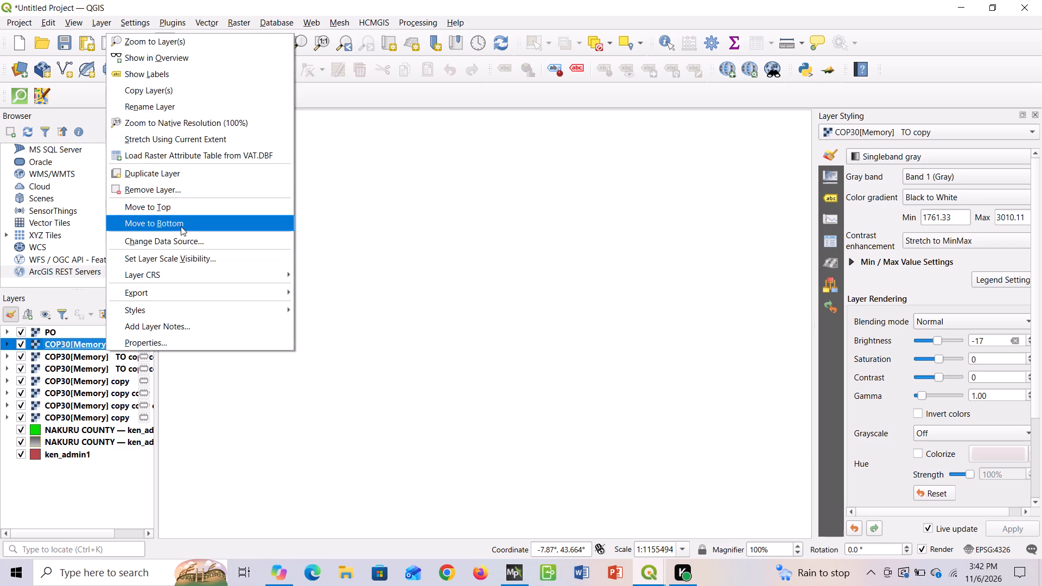
{"action": "left_click", "coordinate": [201, 179]}
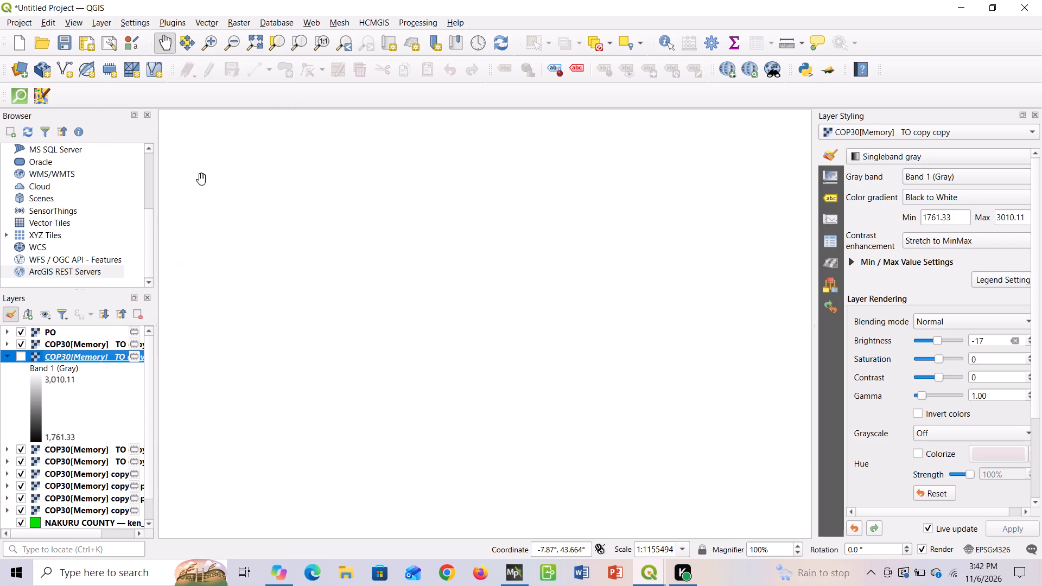
{"action": "left_click", "coordinate": [364, 291]}
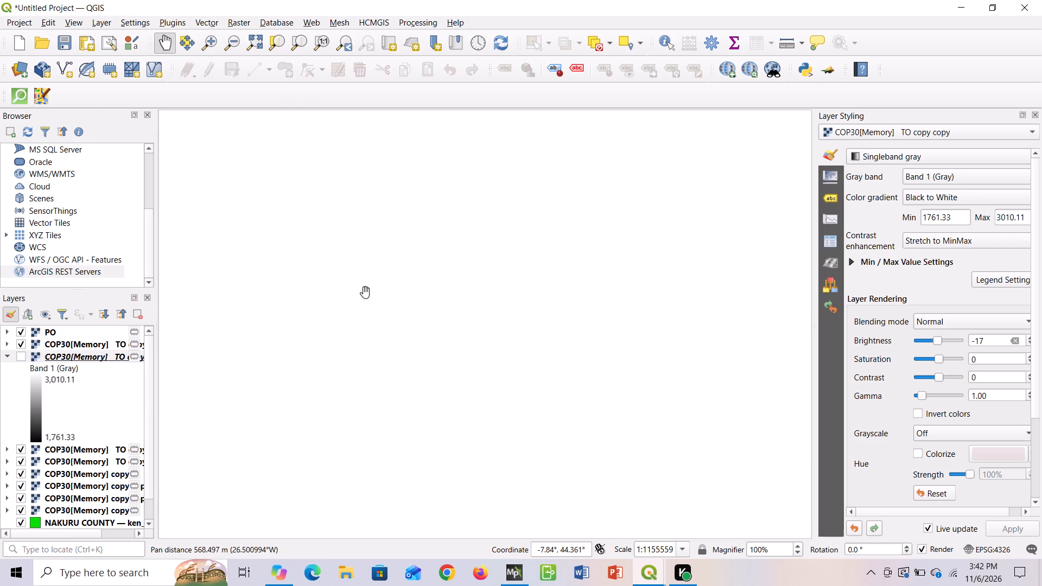
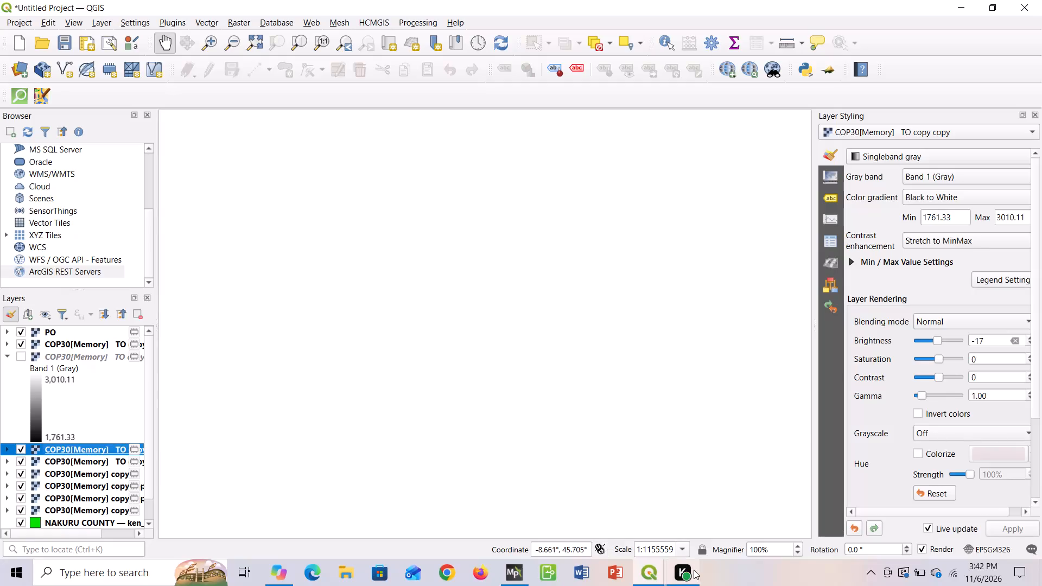
Increase the map canvas magnifier to 150%.
{"action": "left_click", "coordinate": [797, 547]}
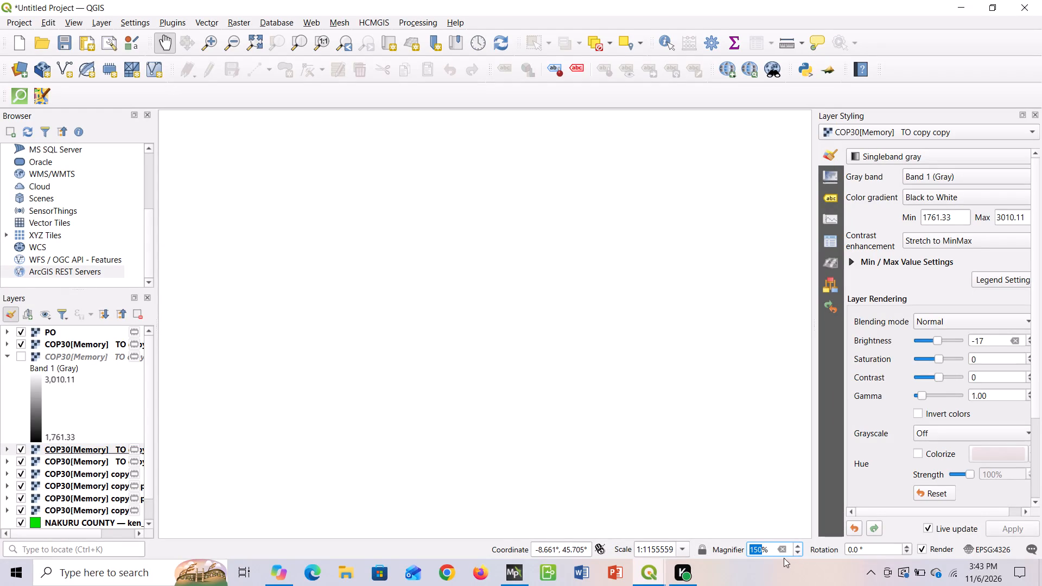
{"action": "left_click", "coordinate": [597, 442]}
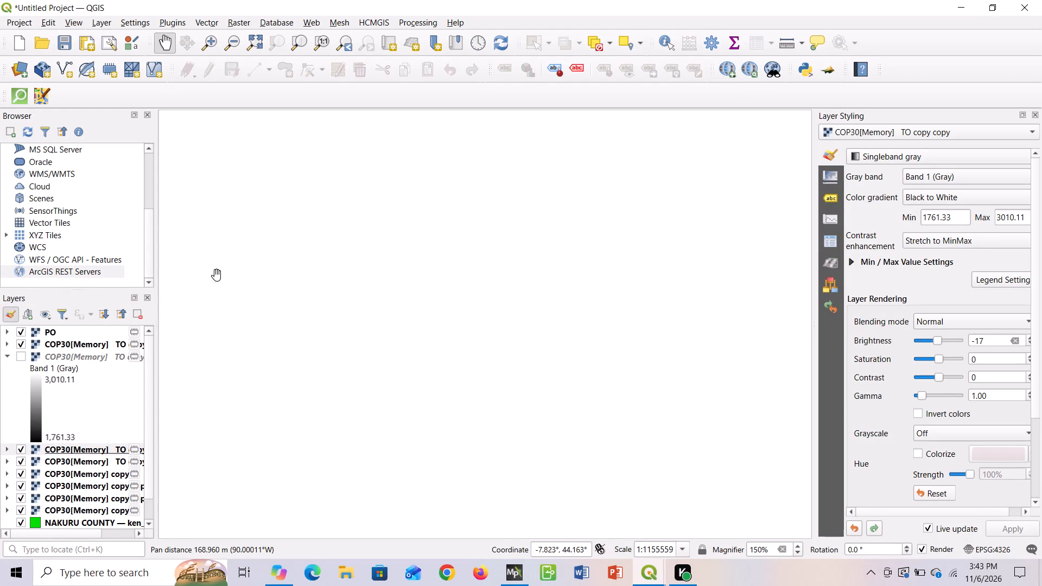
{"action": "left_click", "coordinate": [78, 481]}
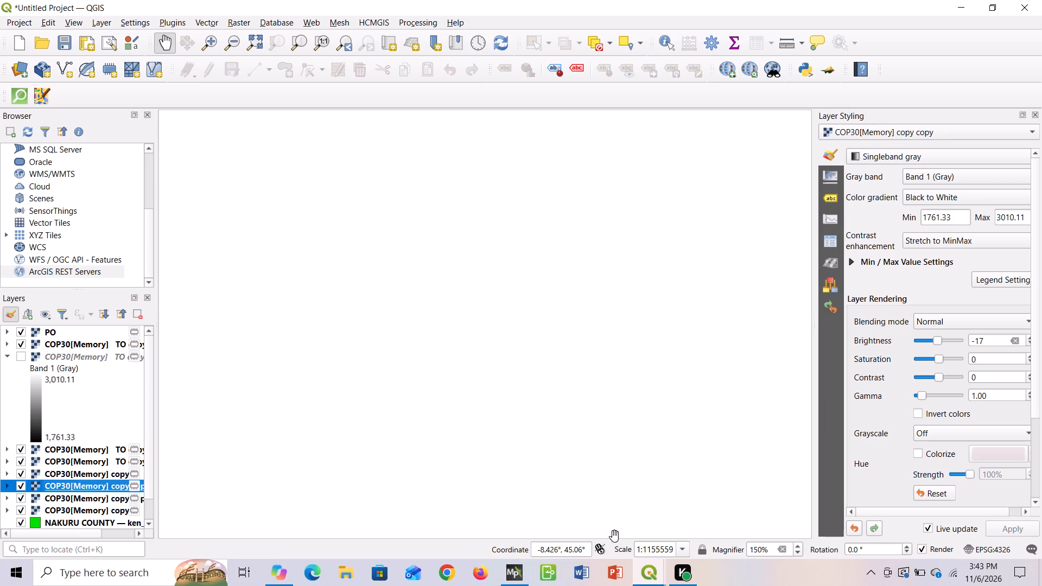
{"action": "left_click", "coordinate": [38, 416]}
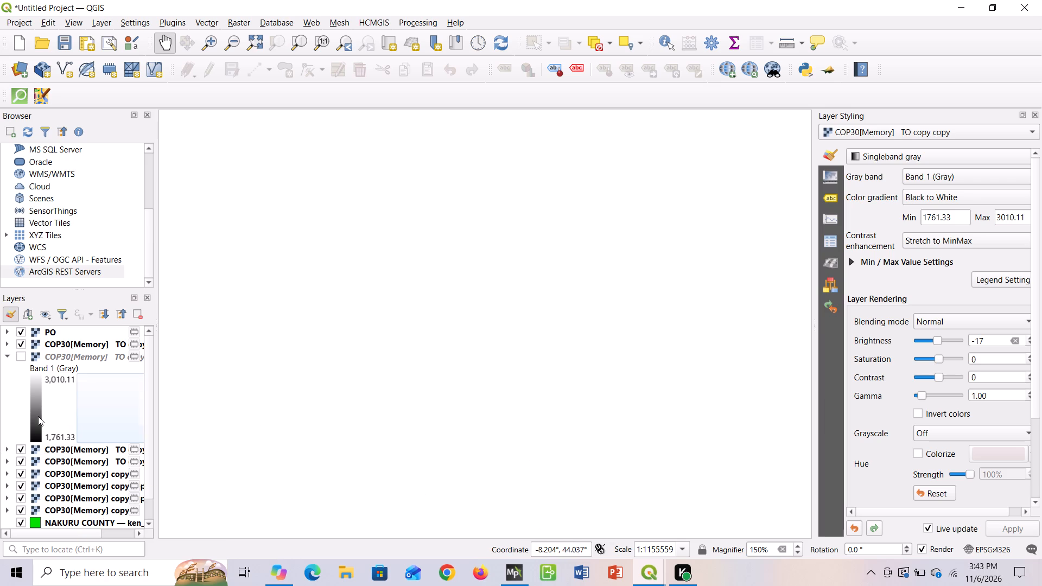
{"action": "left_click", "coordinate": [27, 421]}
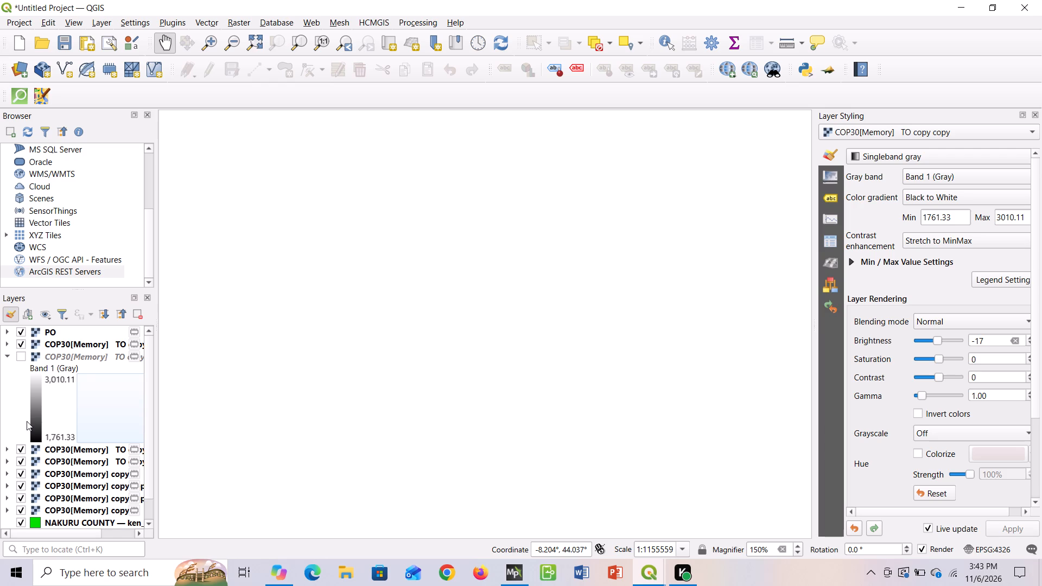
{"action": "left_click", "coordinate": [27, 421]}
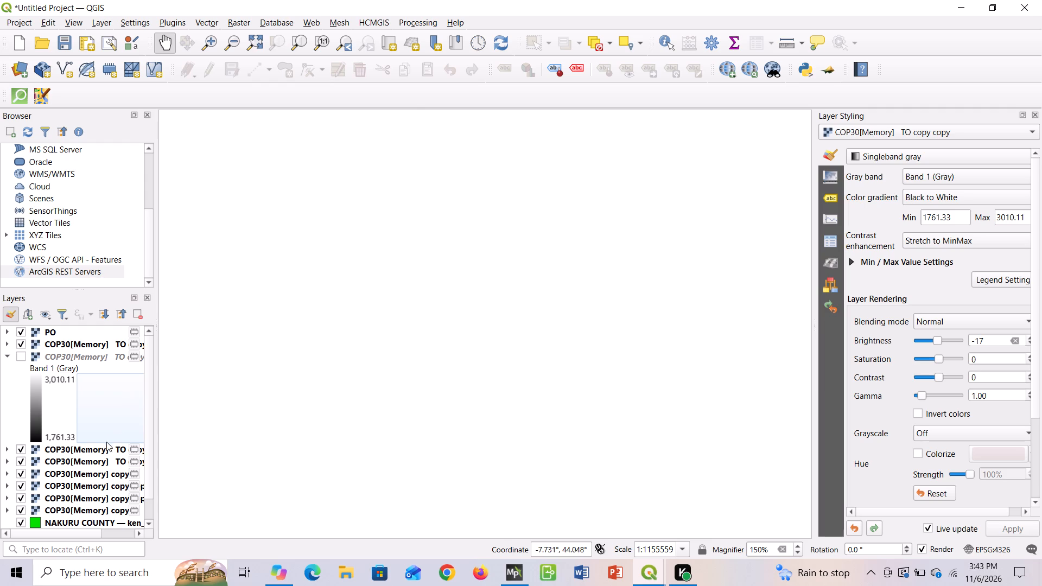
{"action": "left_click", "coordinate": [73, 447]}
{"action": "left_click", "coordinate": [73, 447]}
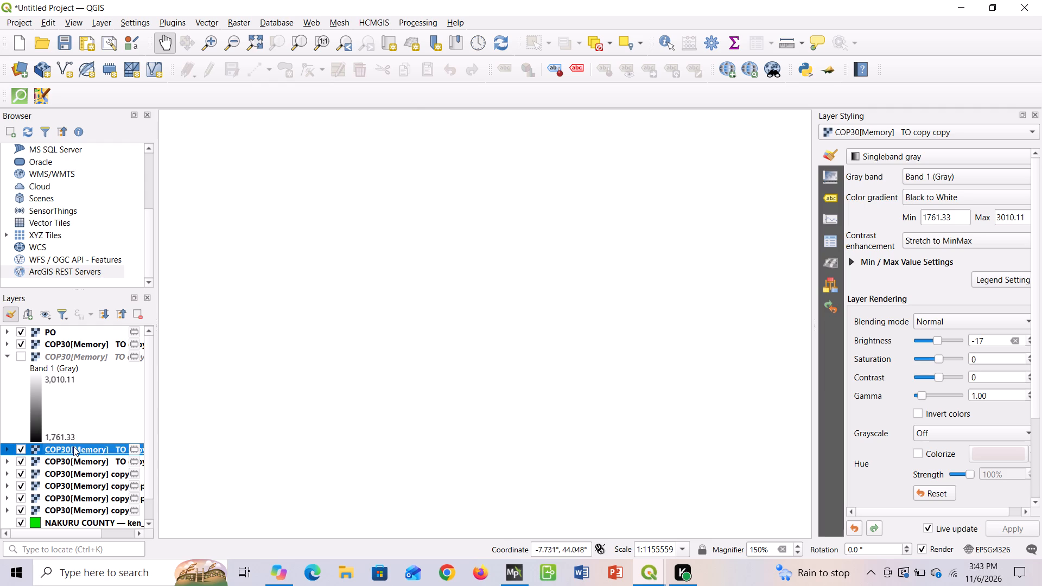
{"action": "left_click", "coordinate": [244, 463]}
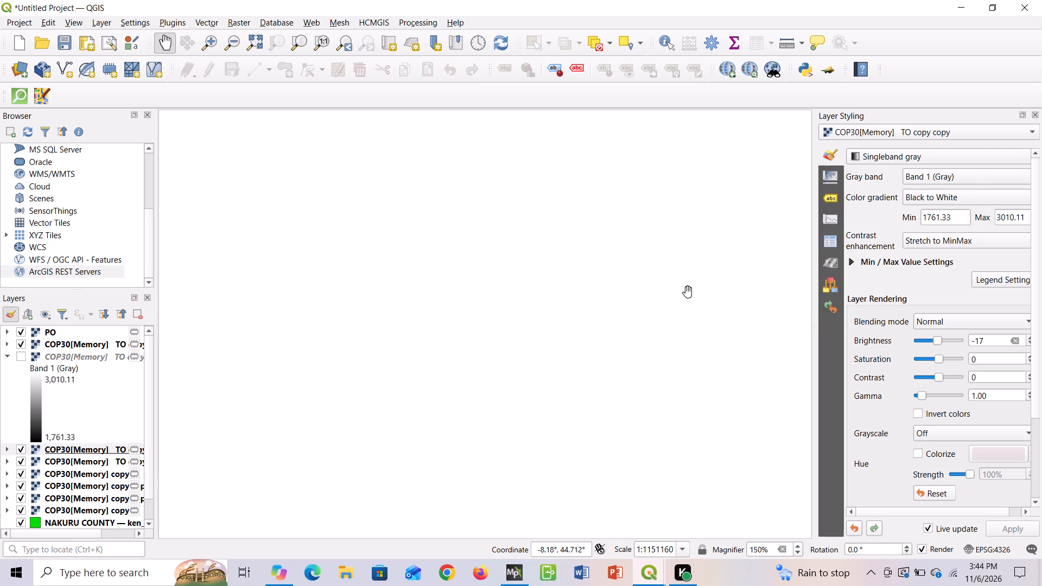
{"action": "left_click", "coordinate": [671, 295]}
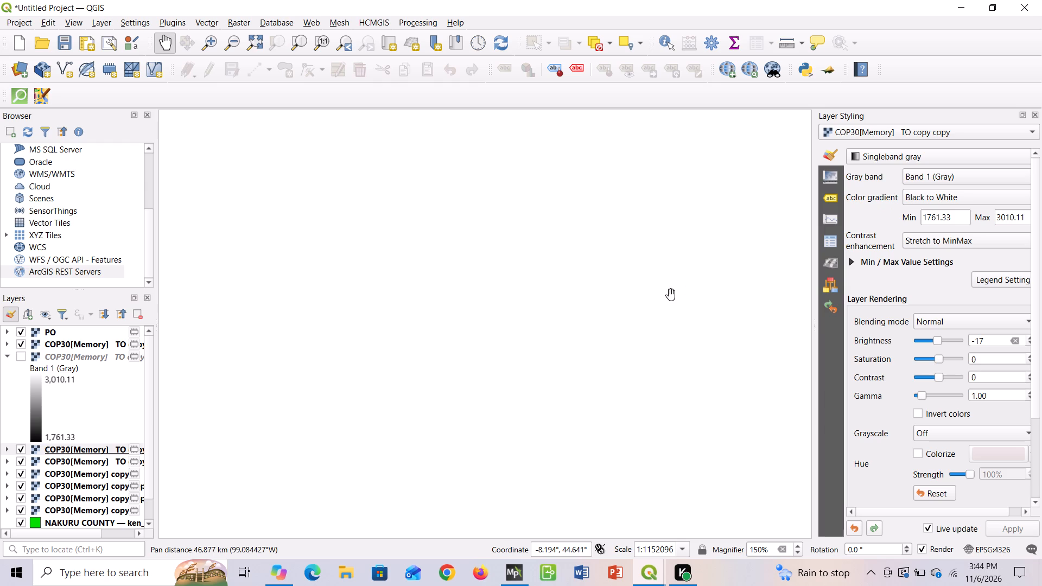
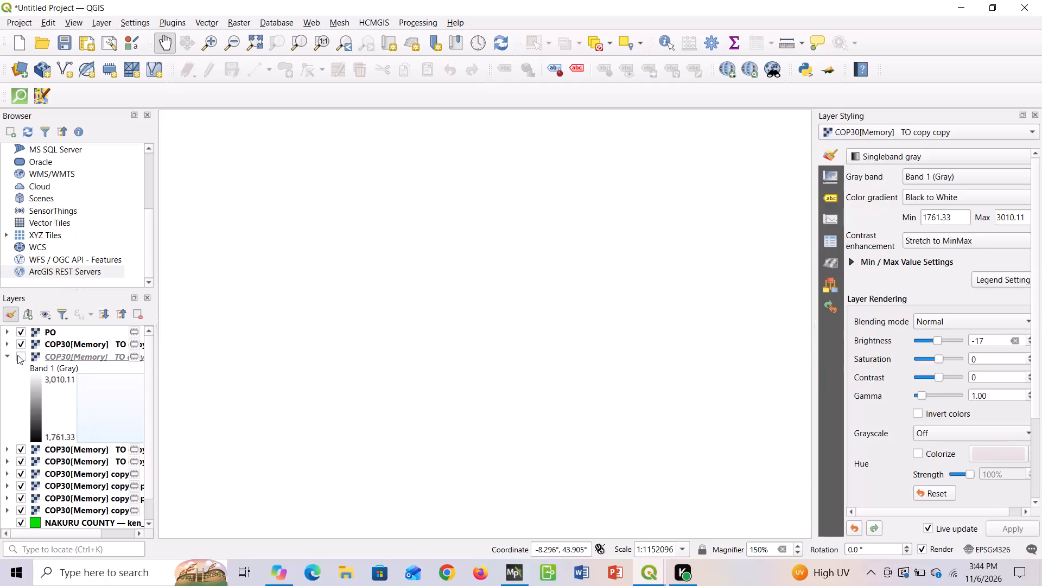
Turn the visibility of the expanded COP30[Memory] TO copy copy elevation layer back on.
{"action": "left_click", "coordinate": [16, 354]}
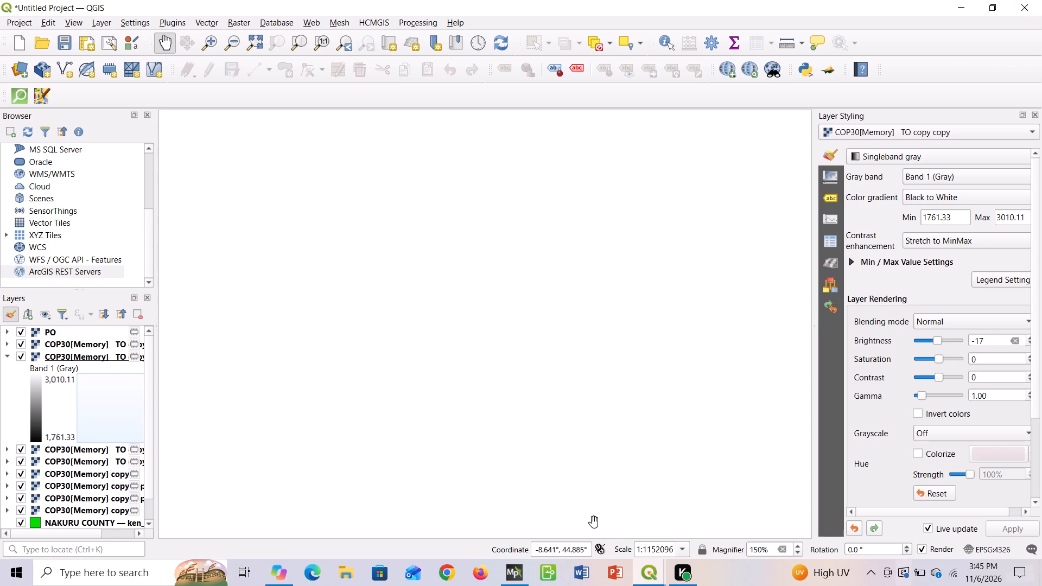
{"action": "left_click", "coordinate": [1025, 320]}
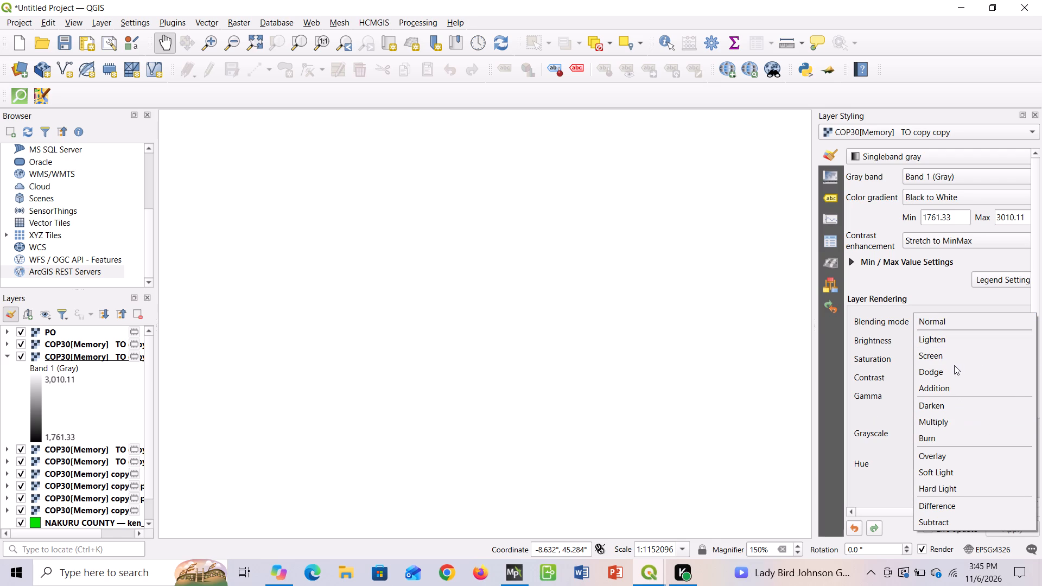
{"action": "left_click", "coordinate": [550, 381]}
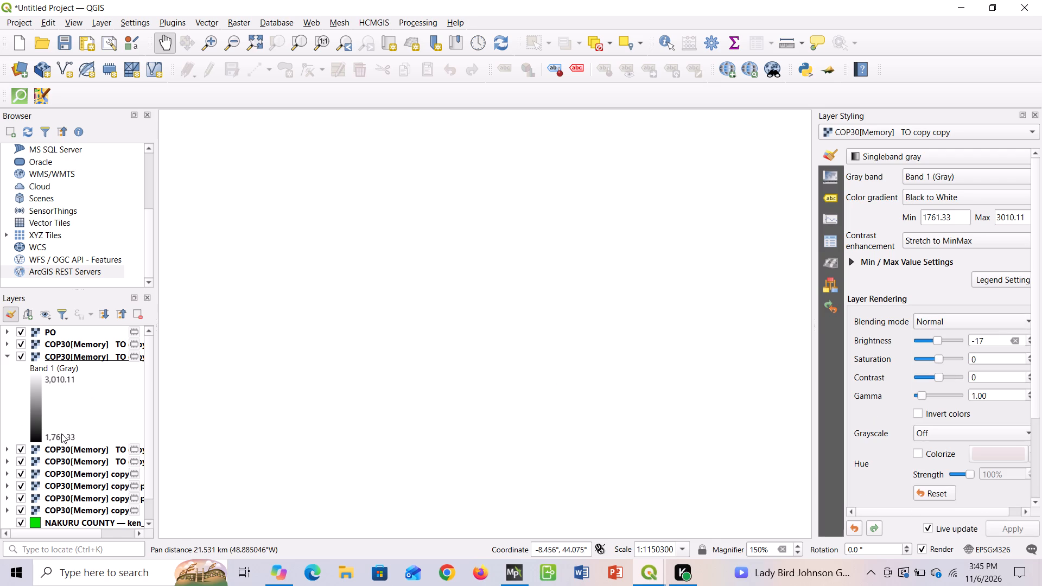
Select the COP30[Memory] TO copy copy copy elevation layer for styling.
{"action": "left_click", "coordinate": [80, 464]}
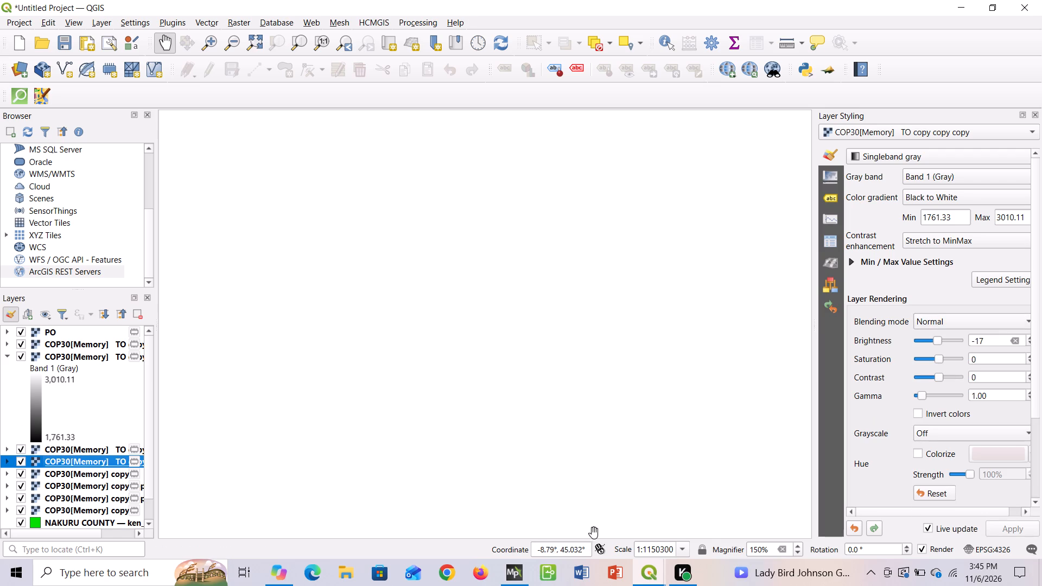
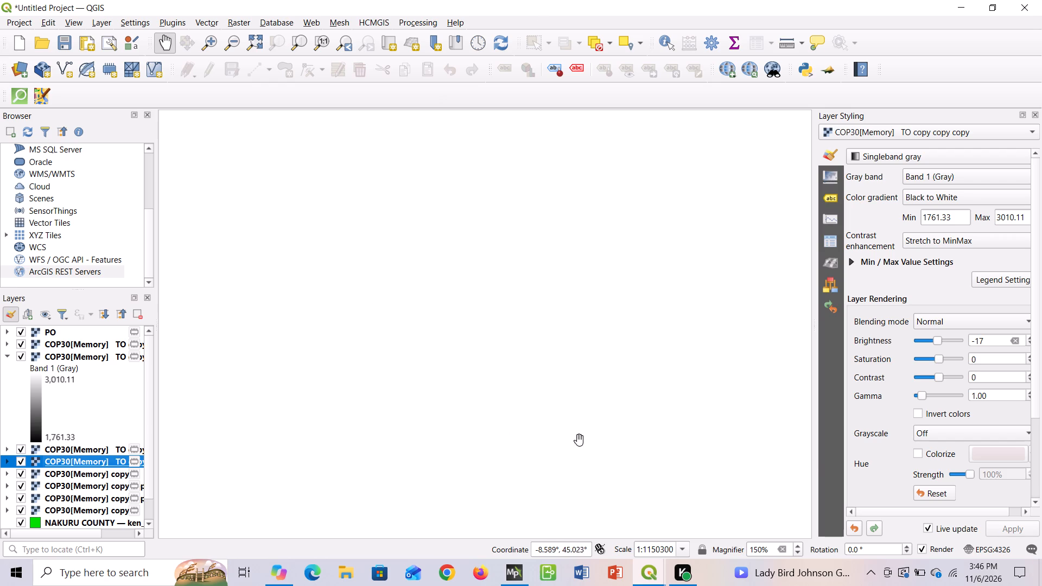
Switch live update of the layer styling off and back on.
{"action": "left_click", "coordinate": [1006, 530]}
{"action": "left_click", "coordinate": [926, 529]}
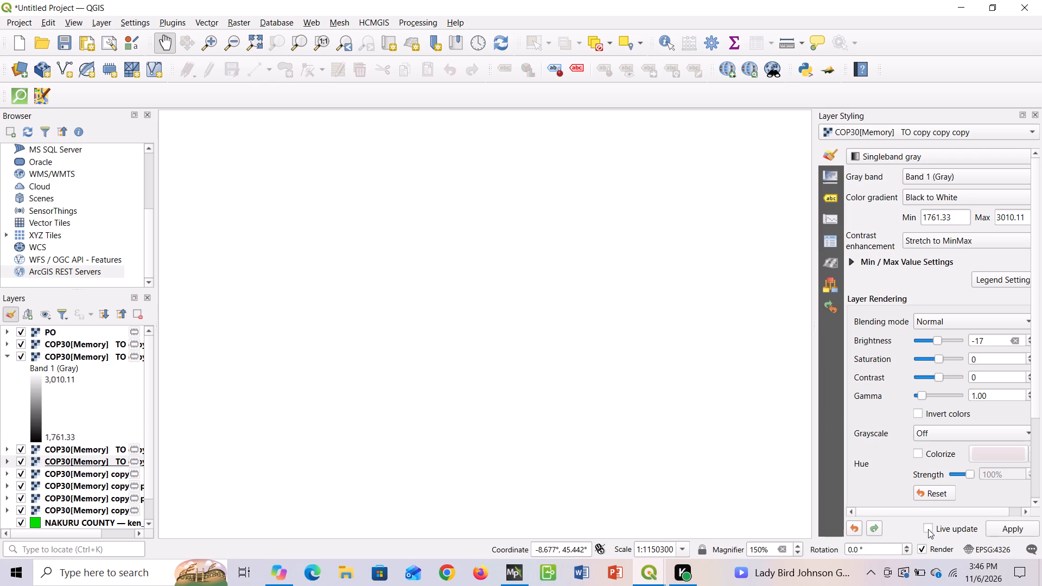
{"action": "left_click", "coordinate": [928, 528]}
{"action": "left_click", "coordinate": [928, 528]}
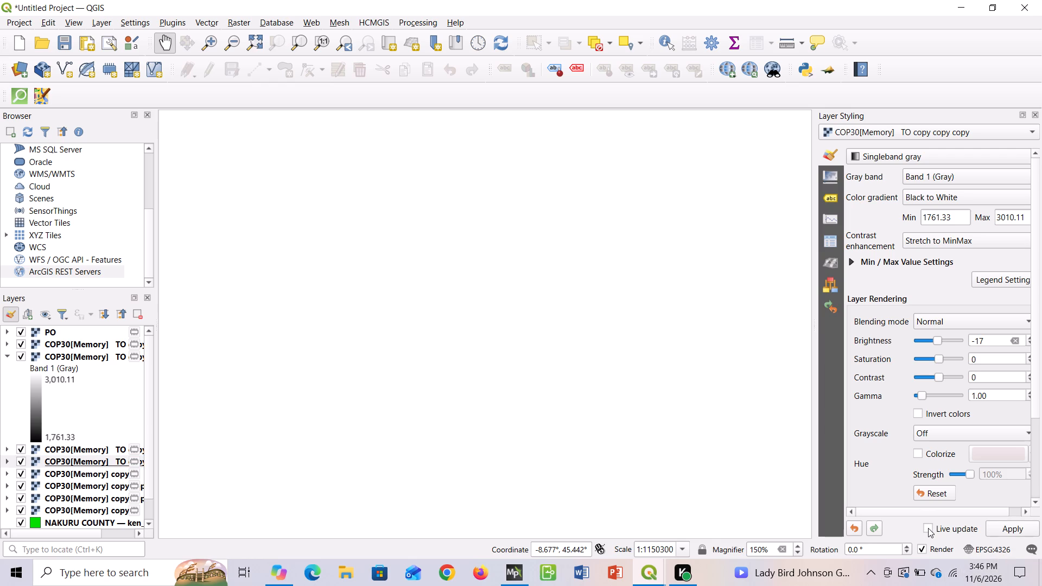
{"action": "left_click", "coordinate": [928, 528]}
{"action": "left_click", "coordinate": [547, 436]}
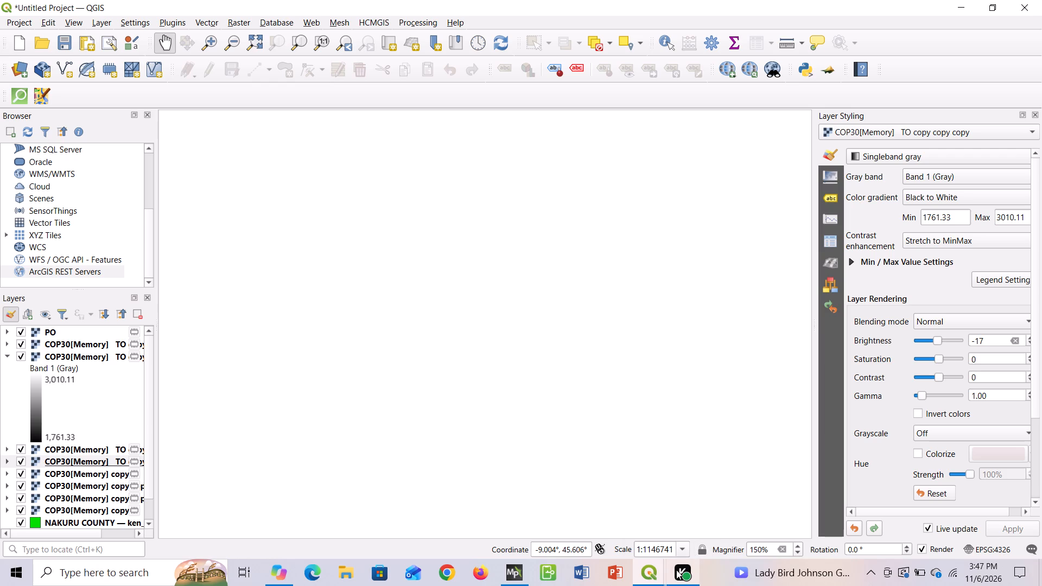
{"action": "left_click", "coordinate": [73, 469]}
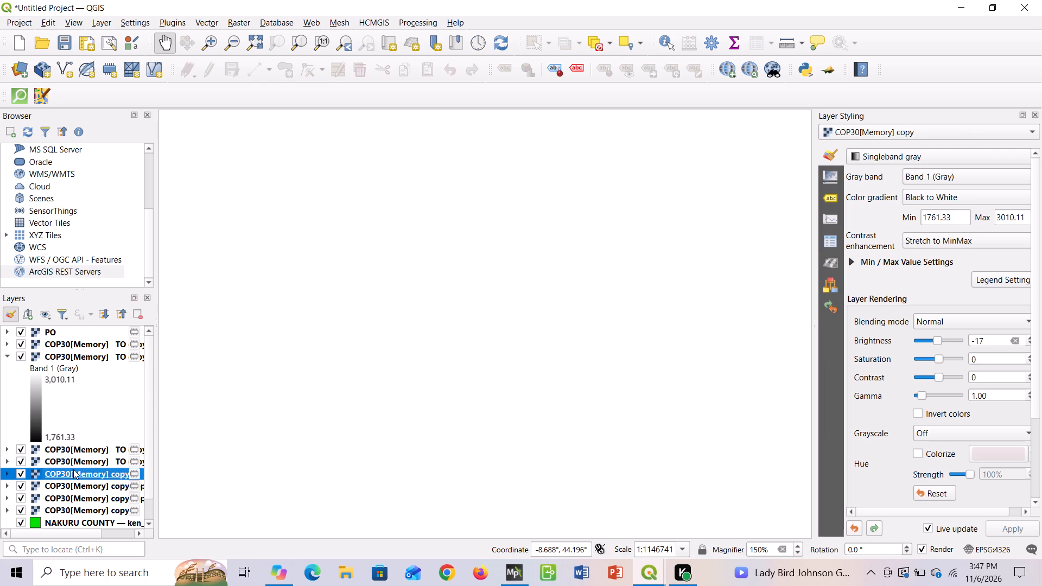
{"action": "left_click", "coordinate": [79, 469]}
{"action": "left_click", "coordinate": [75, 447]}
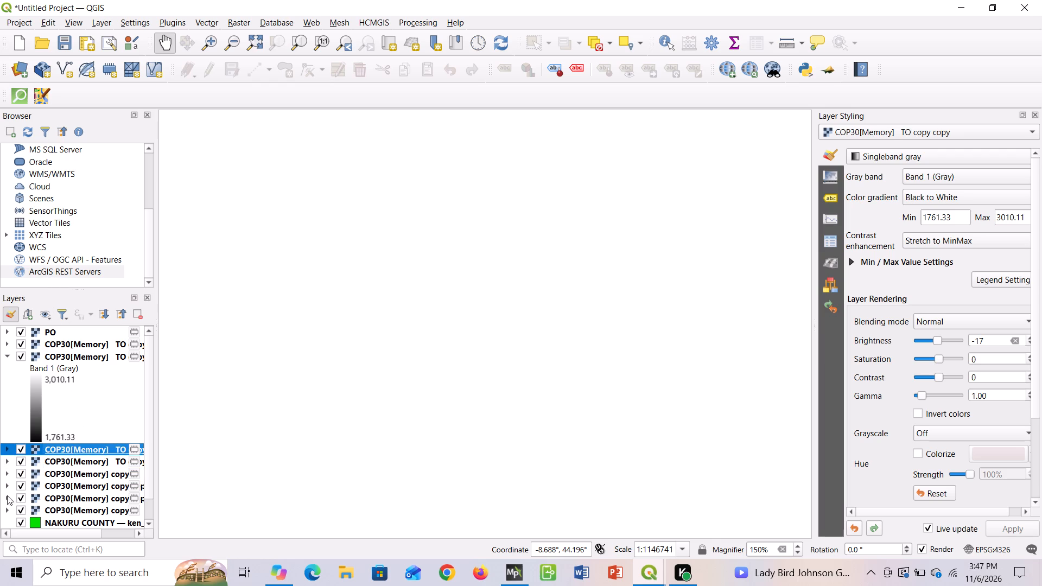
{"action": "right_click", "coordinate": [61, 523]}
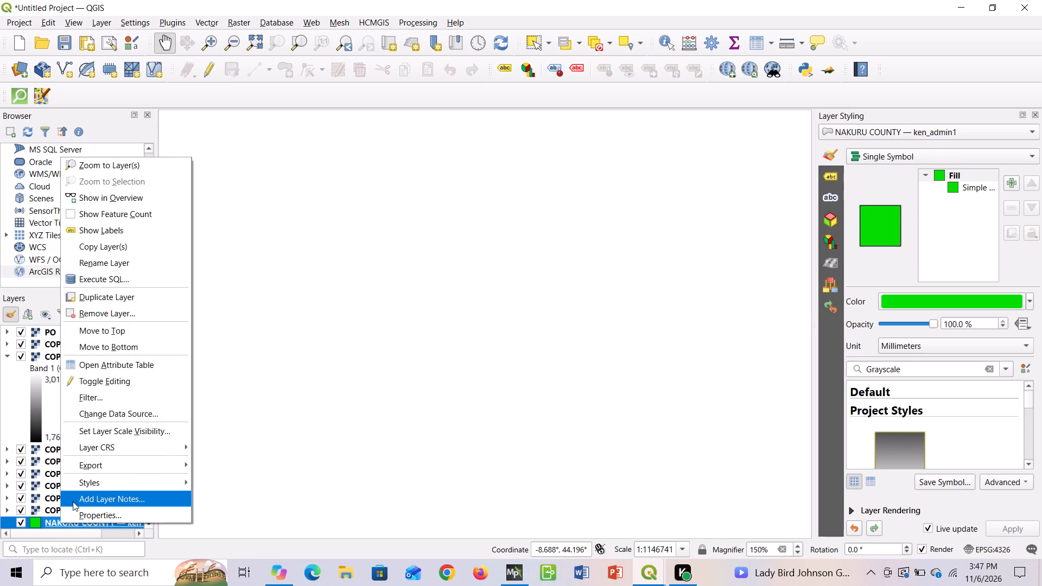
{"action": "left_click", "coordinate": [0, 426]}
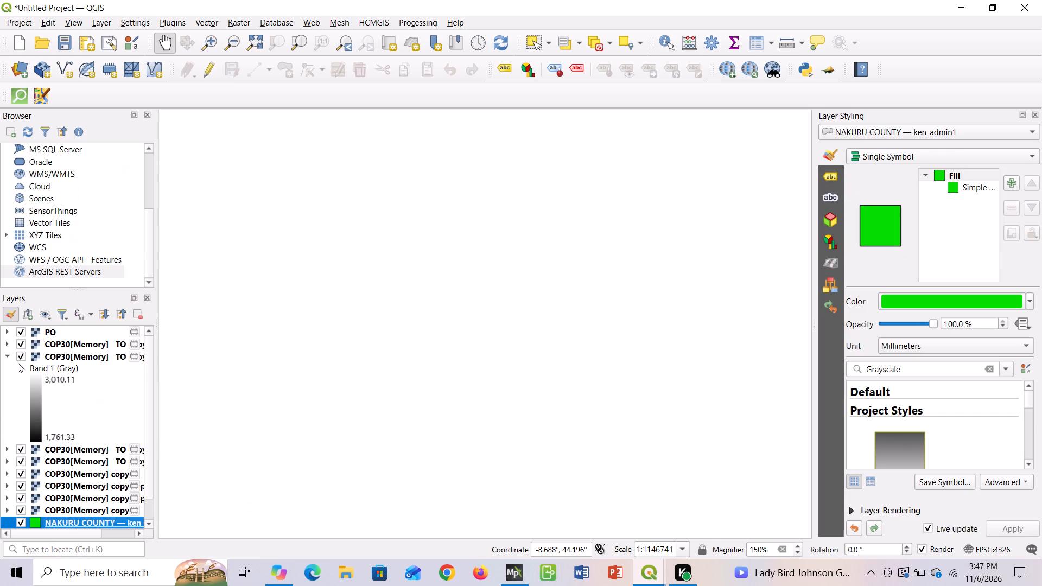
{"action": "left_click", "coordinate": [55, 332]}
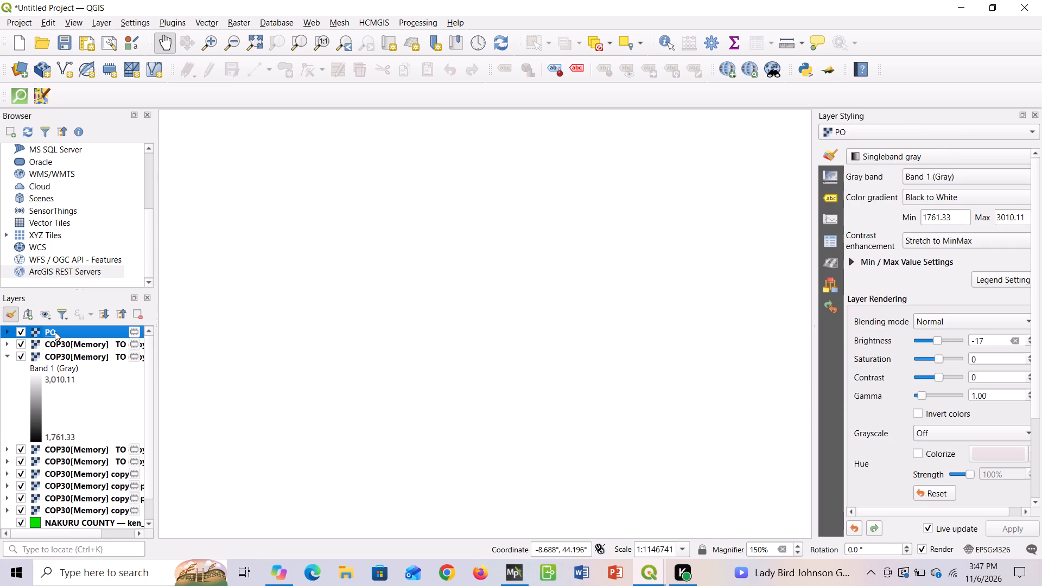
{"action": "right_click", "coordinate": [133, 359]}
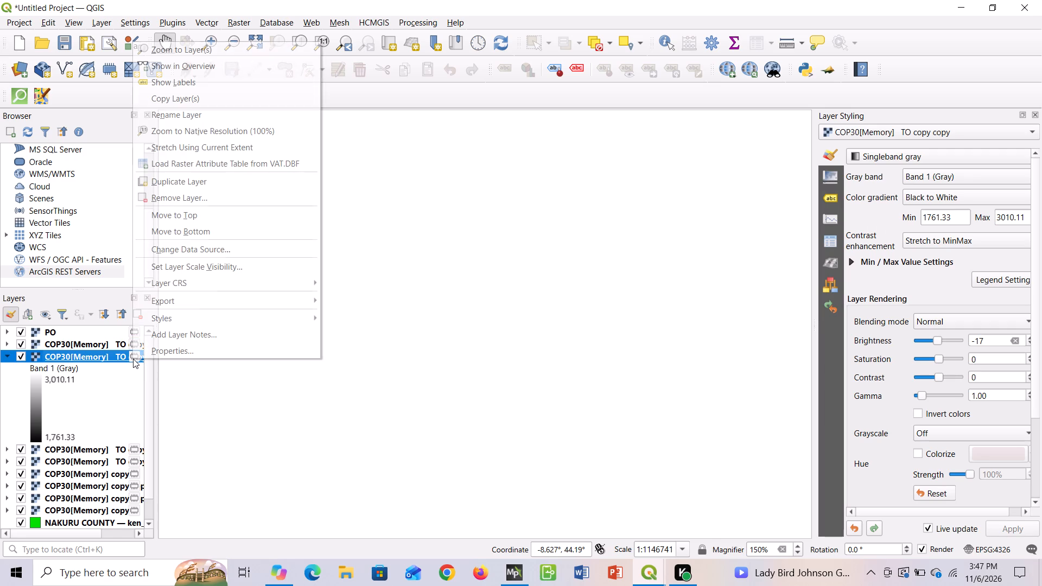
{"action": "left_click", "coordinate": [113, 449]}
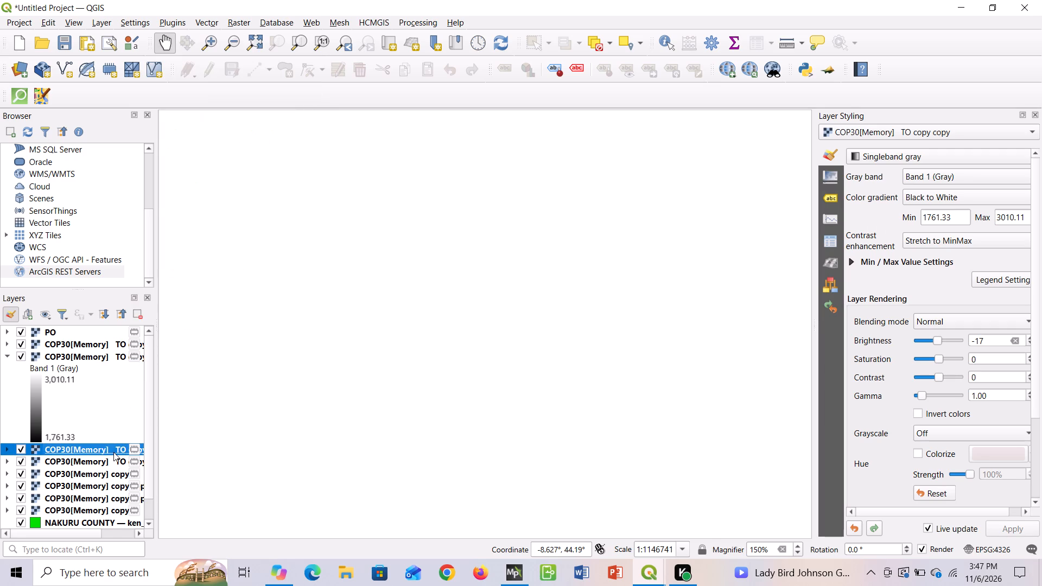
Remove the COP30[Memory] copy layer directly above the green NAKURU COUNTY layer from the project.
{"action": "right_click", "coordinate": [129, 507]}
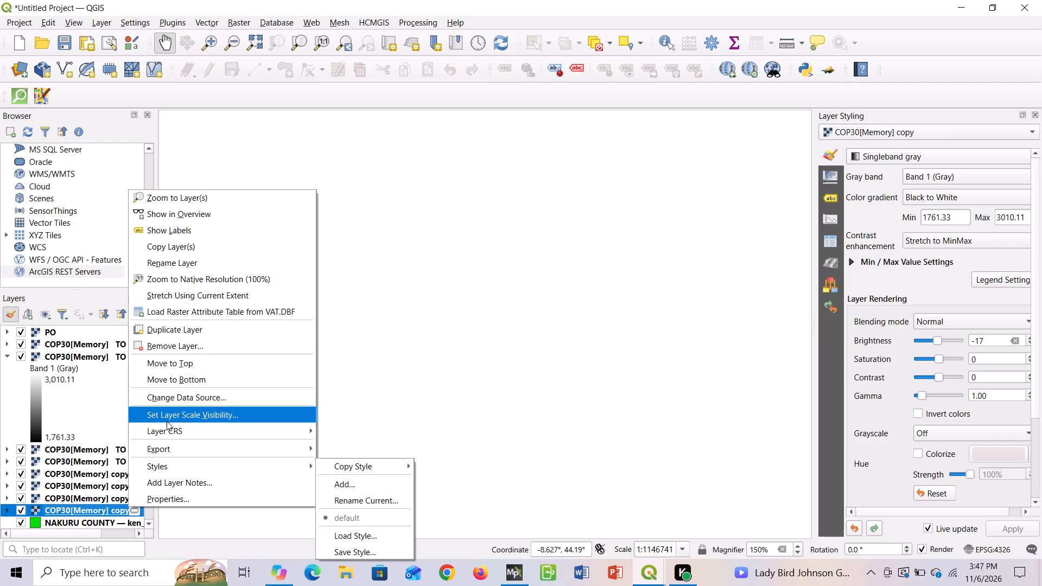
{"action": "left_click", "coordinate": [191, 349]}
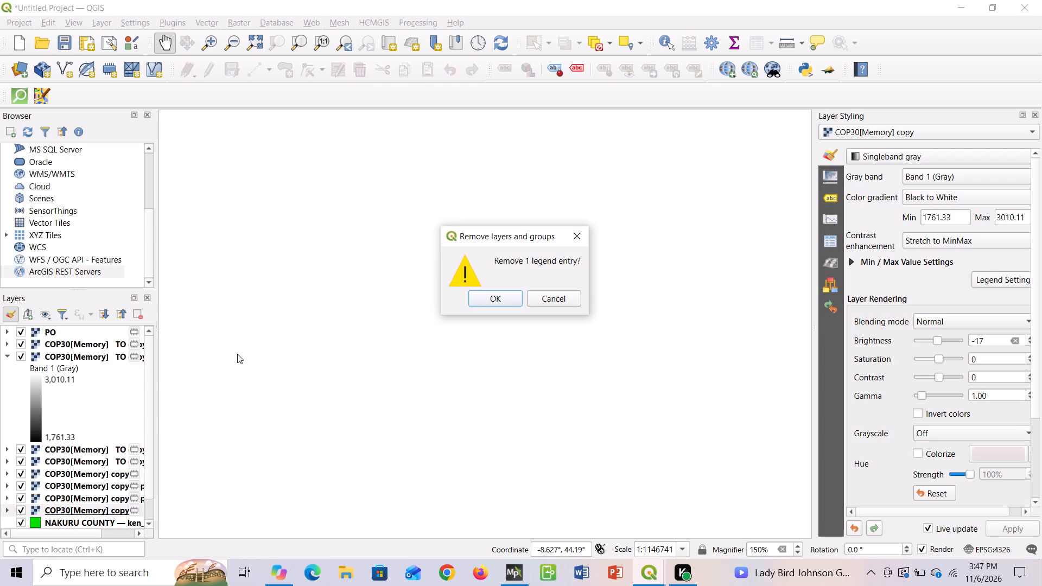
{"action": "left_click", "coordinate": [490, 300]}
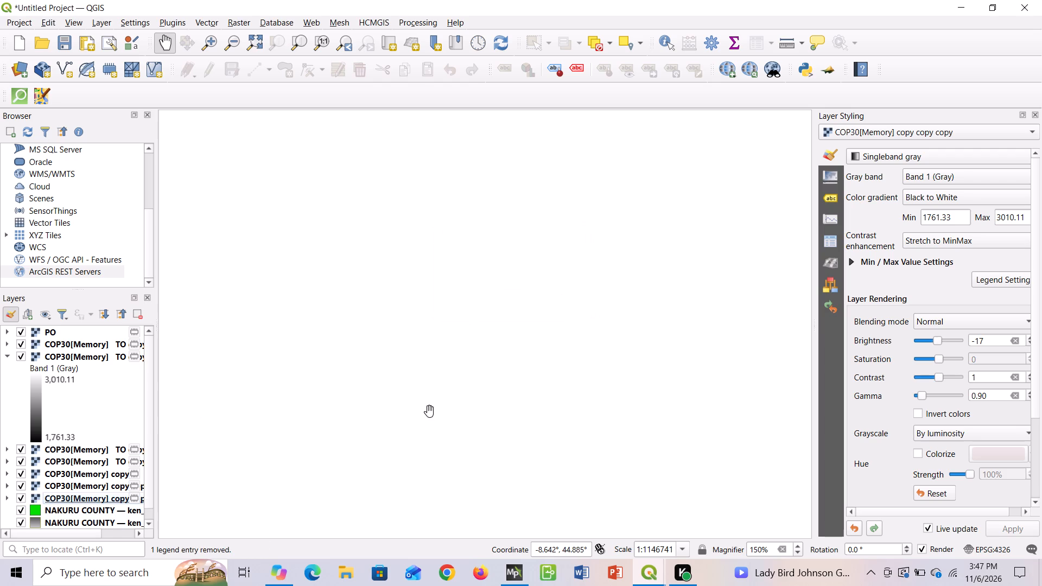
Remove the green NAKURU COUNTY — ken_admin1 layer from the project.
{"action": "left_click", "coordinate": [134, 510]}
{"action": "right_click", "coordinate": [134, 509]}
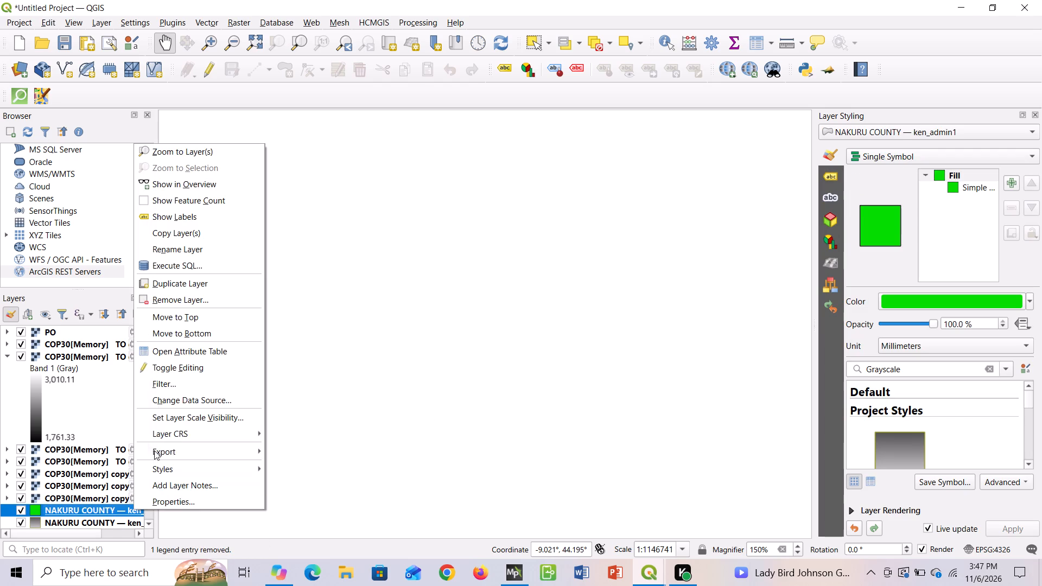
{"action": "left_click", "coordinate": [193, 296]}
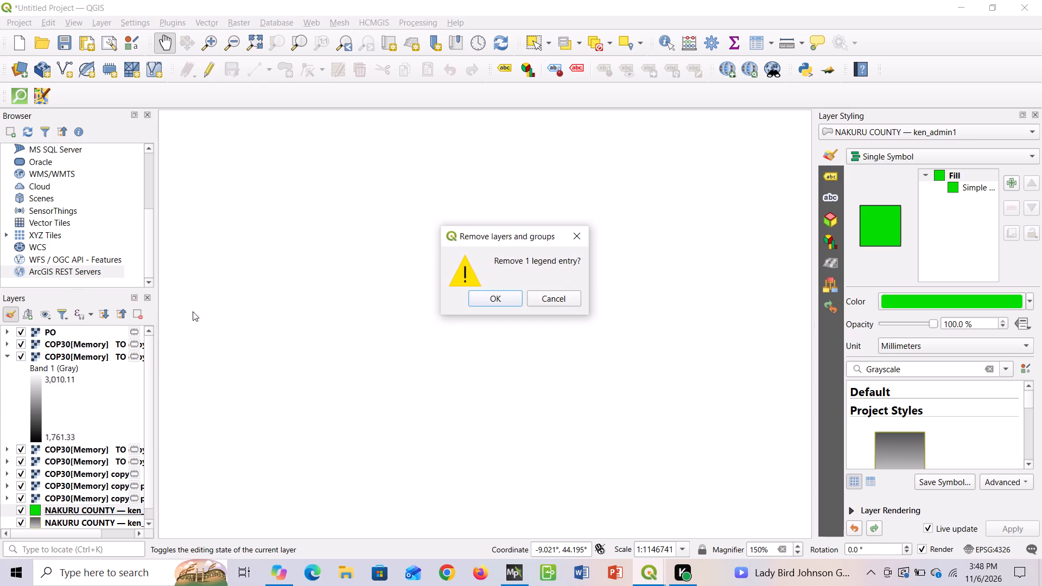
{"action": "left_click", "coordinate": [491, 292]}
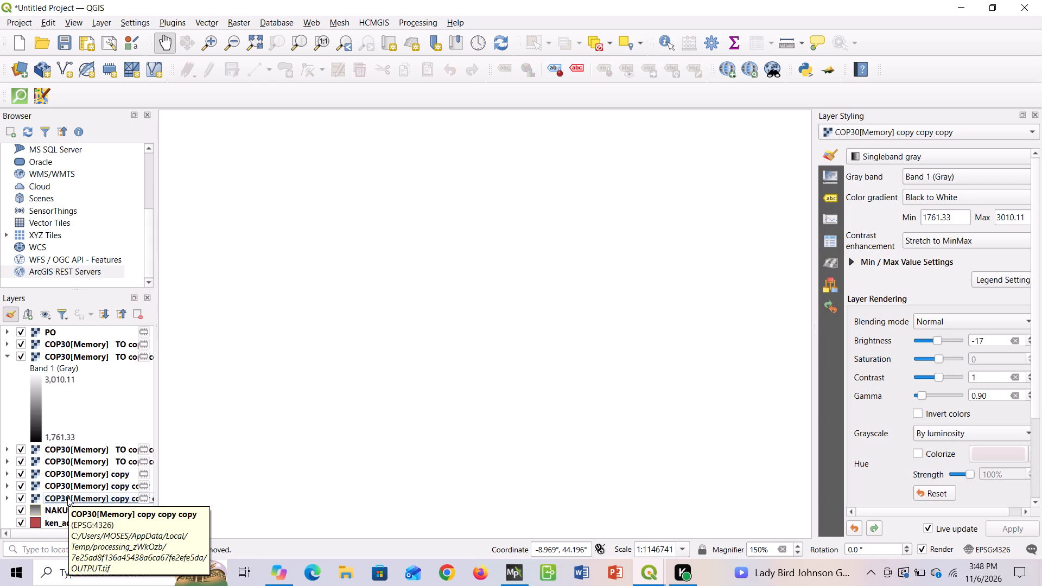
Remove the COP30[Memory] copy copy copy elevation layer from the project.
{"action": "right_click", "coordinate": [67, 497]}
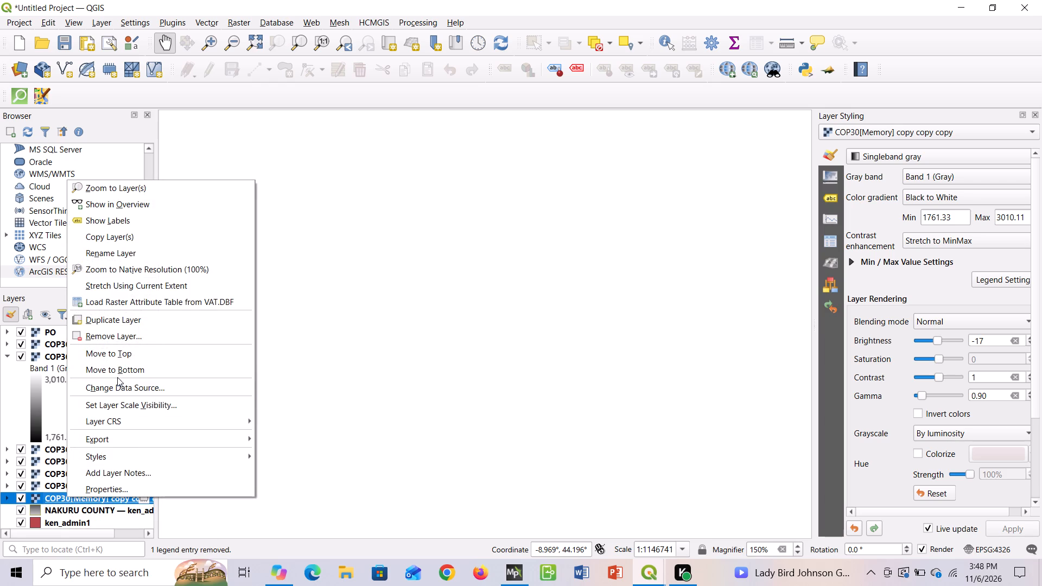
{"action": "left_click", "coordinate": [130, 341]}
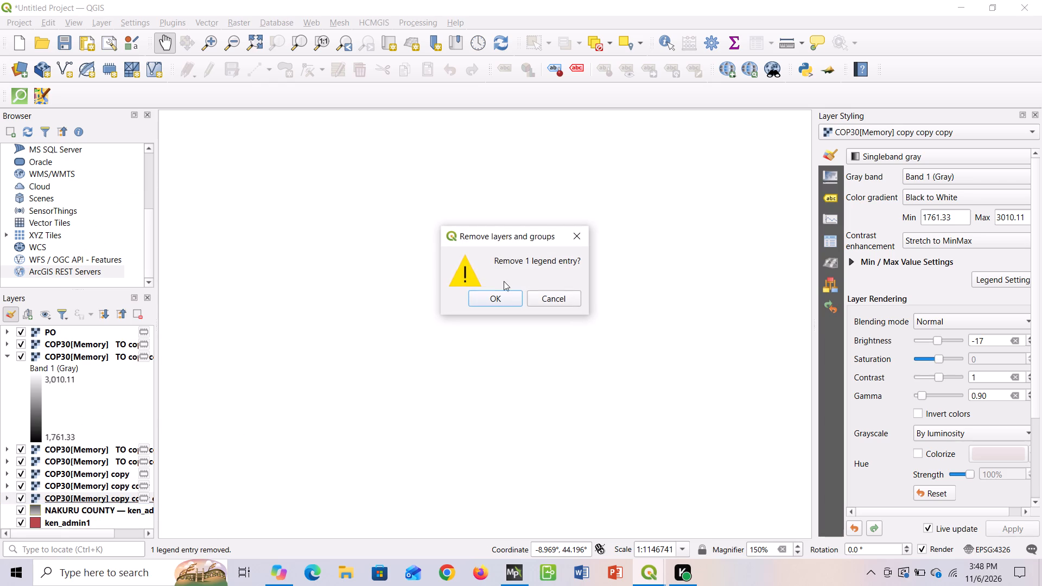
{"action": "left_click", "coordinate": [505, 293]}
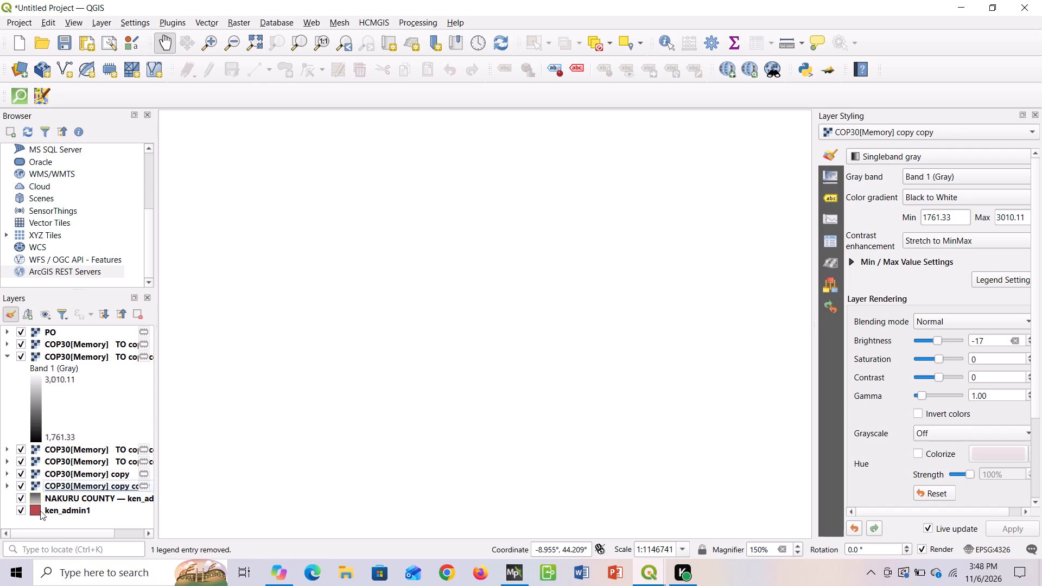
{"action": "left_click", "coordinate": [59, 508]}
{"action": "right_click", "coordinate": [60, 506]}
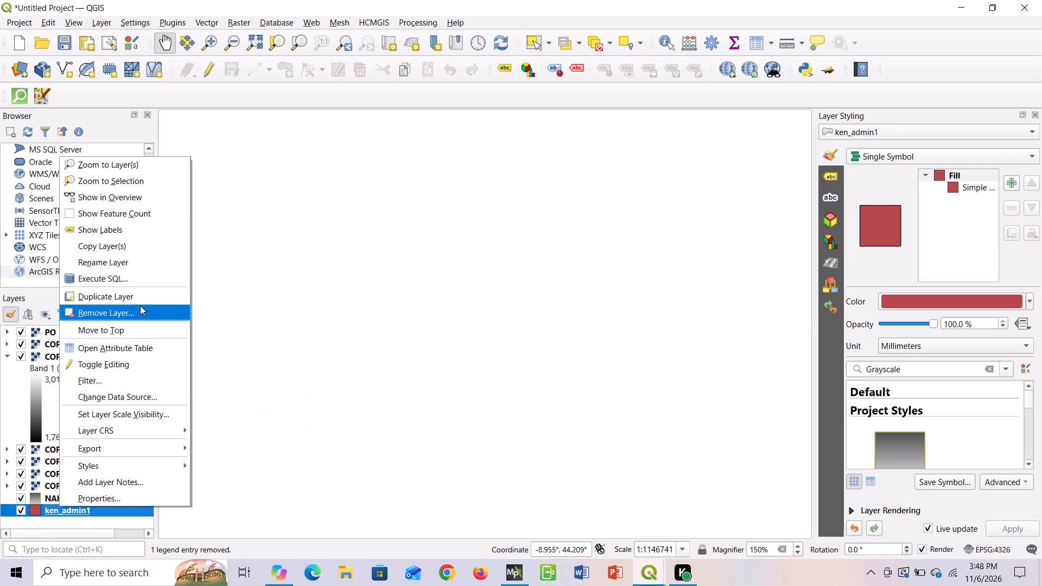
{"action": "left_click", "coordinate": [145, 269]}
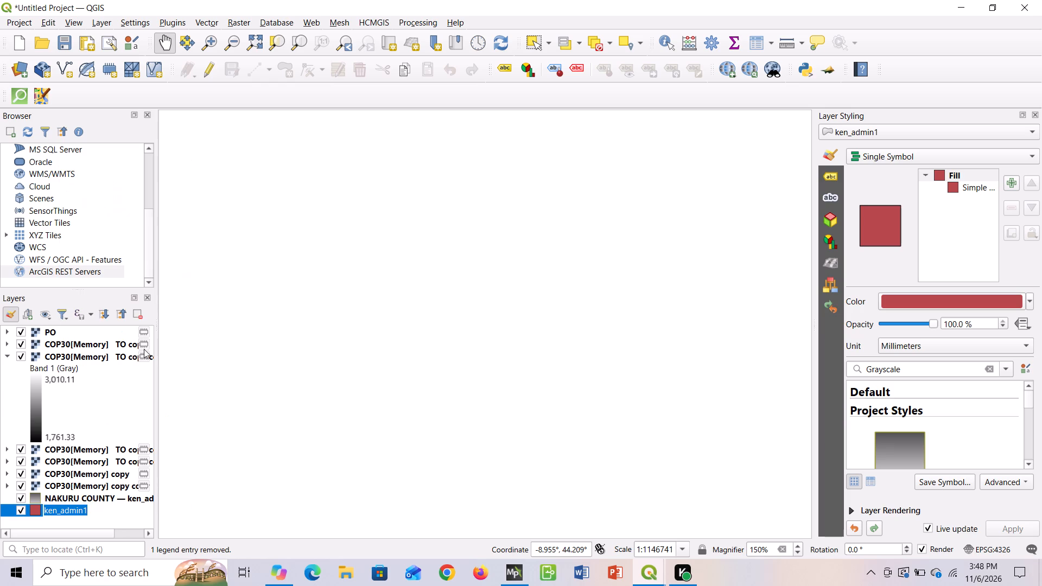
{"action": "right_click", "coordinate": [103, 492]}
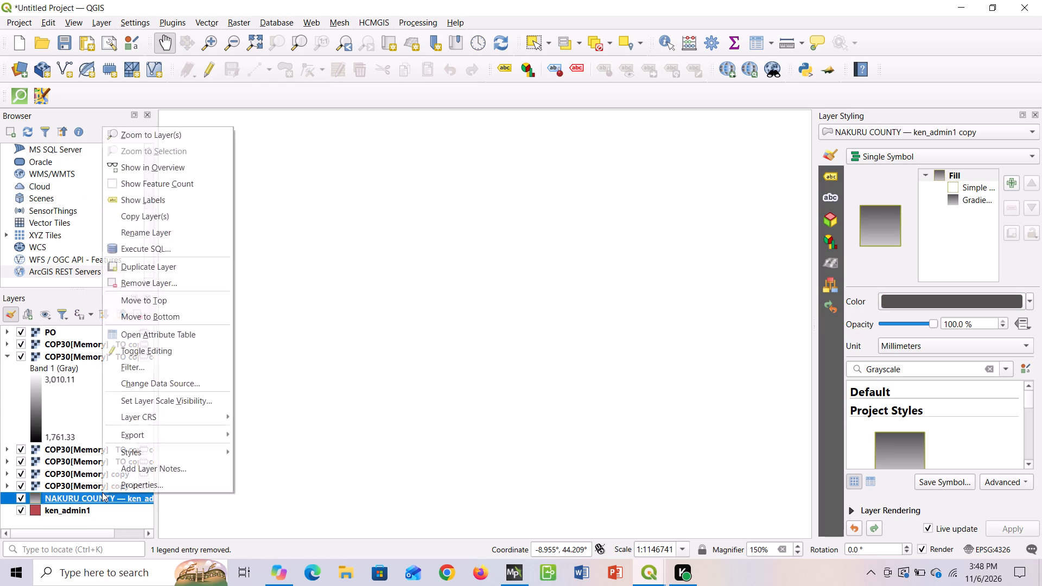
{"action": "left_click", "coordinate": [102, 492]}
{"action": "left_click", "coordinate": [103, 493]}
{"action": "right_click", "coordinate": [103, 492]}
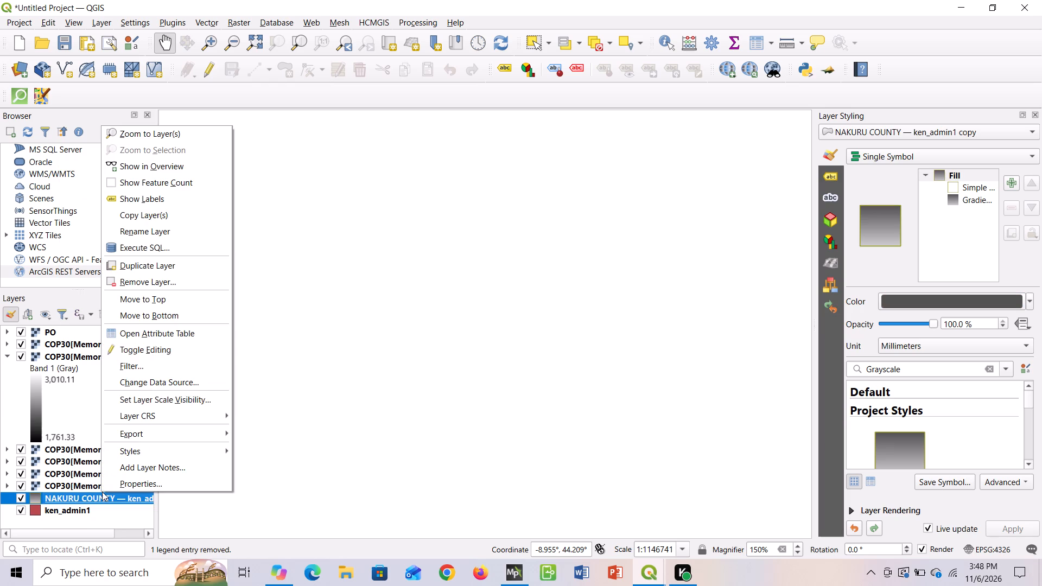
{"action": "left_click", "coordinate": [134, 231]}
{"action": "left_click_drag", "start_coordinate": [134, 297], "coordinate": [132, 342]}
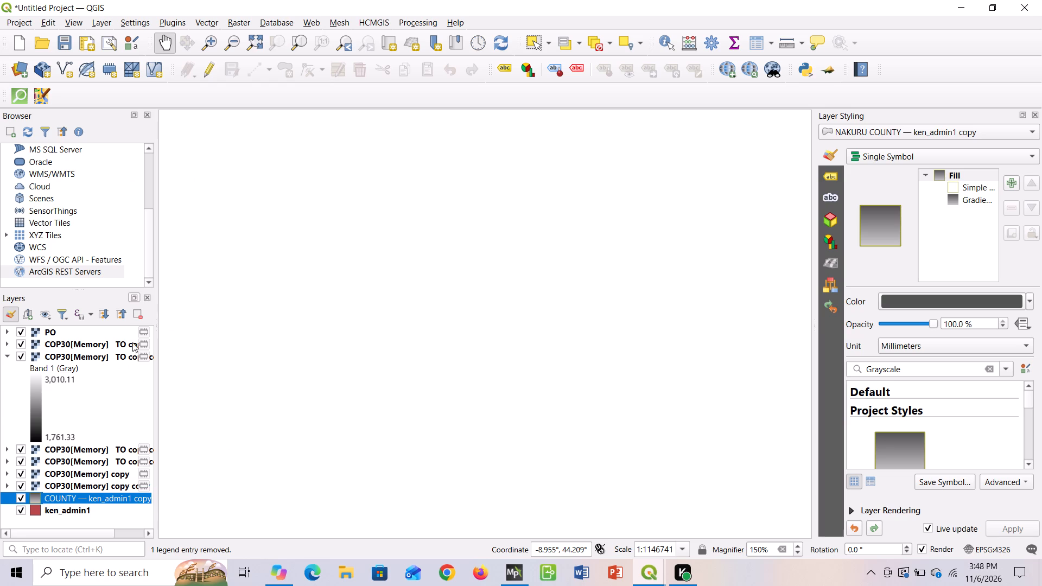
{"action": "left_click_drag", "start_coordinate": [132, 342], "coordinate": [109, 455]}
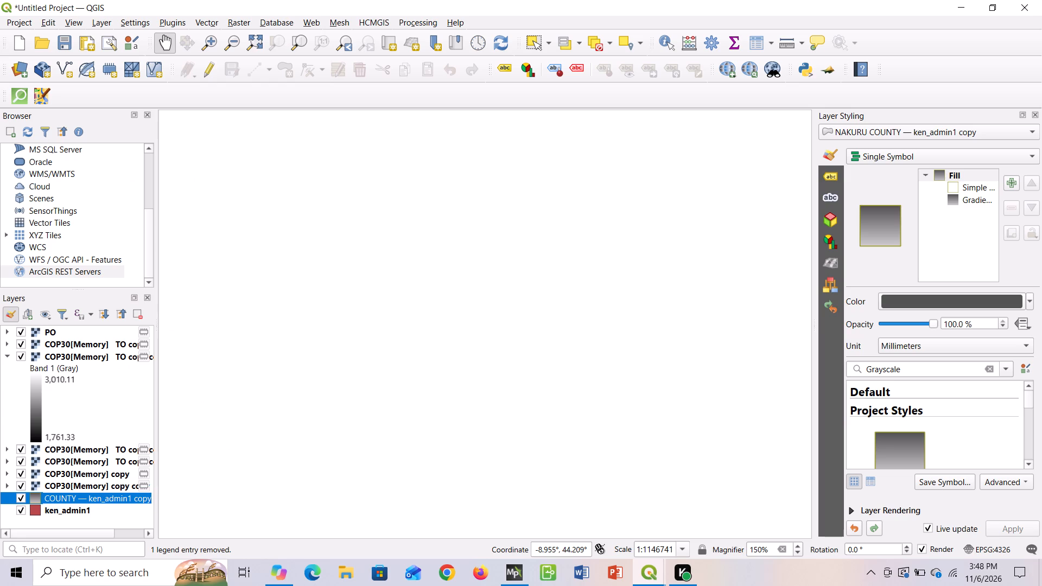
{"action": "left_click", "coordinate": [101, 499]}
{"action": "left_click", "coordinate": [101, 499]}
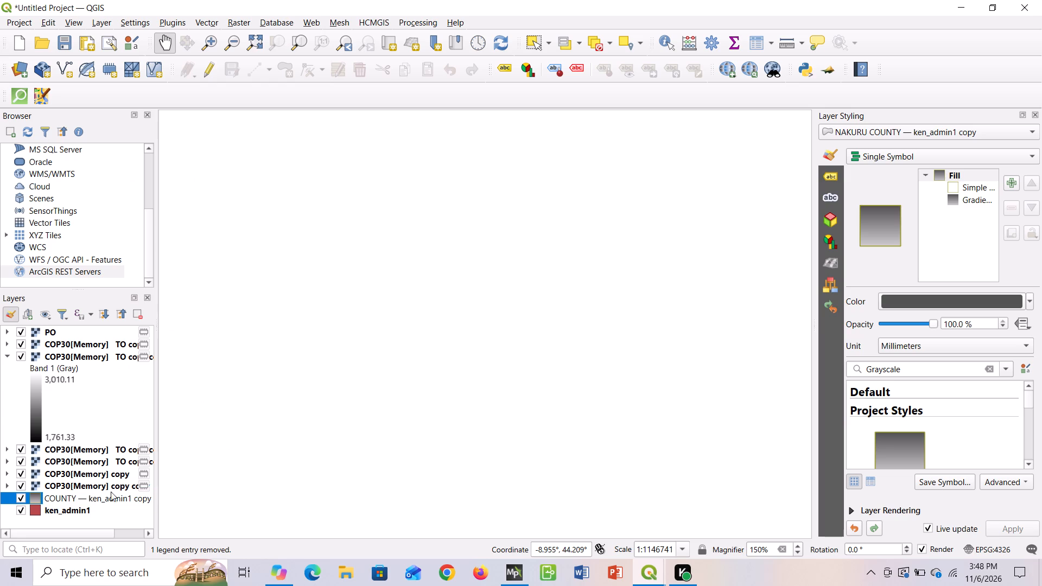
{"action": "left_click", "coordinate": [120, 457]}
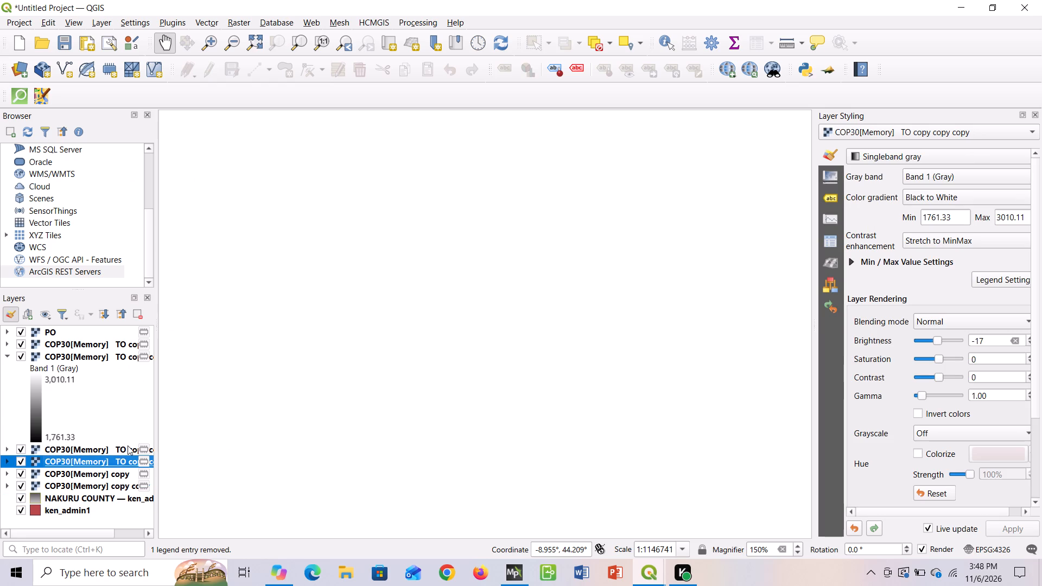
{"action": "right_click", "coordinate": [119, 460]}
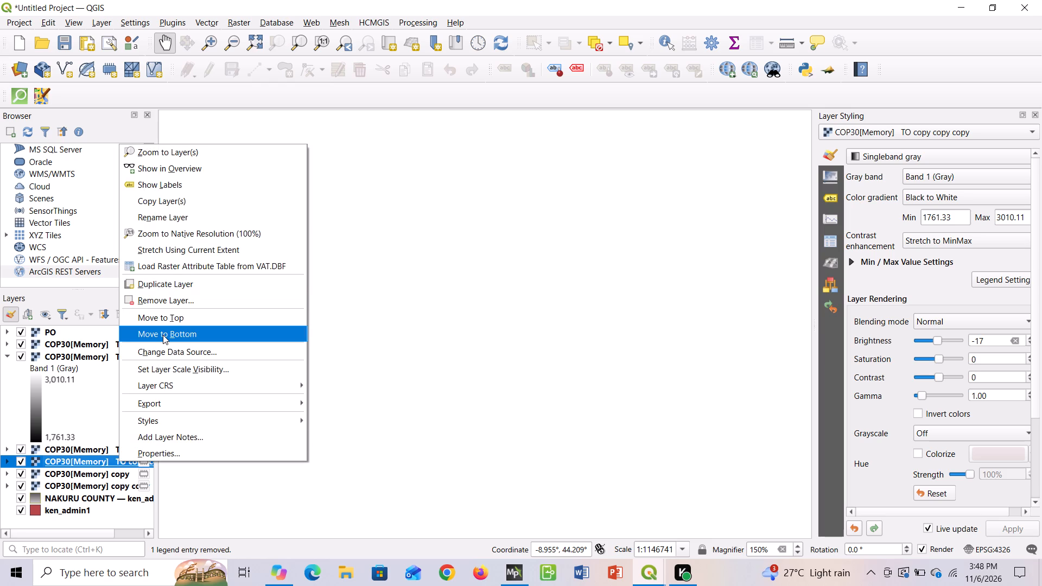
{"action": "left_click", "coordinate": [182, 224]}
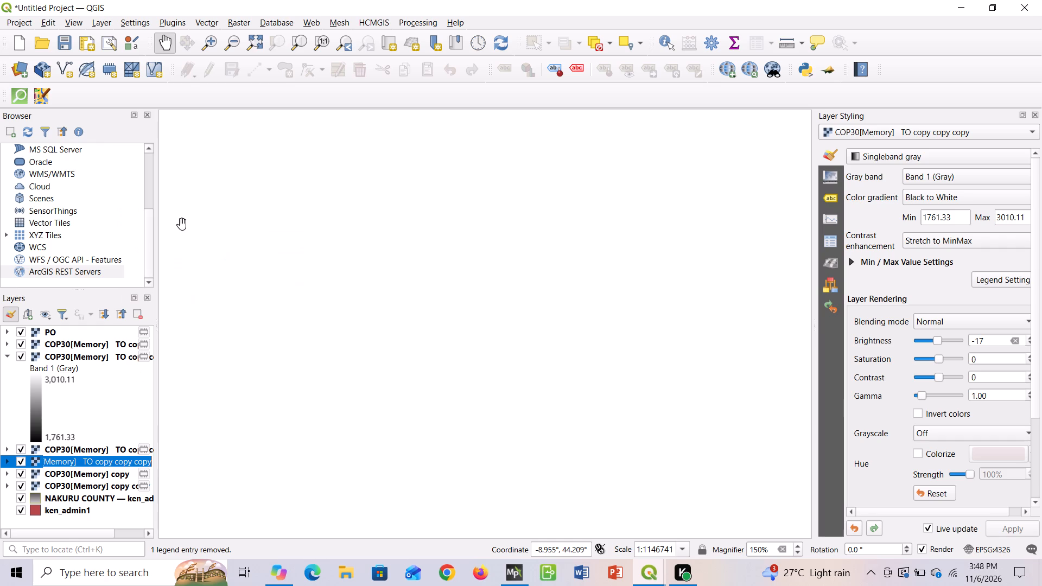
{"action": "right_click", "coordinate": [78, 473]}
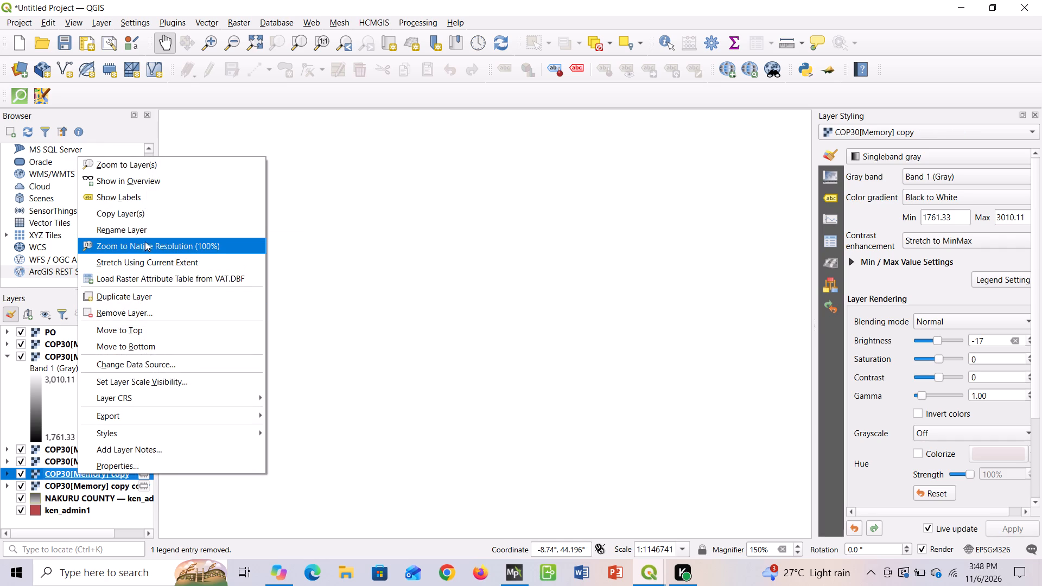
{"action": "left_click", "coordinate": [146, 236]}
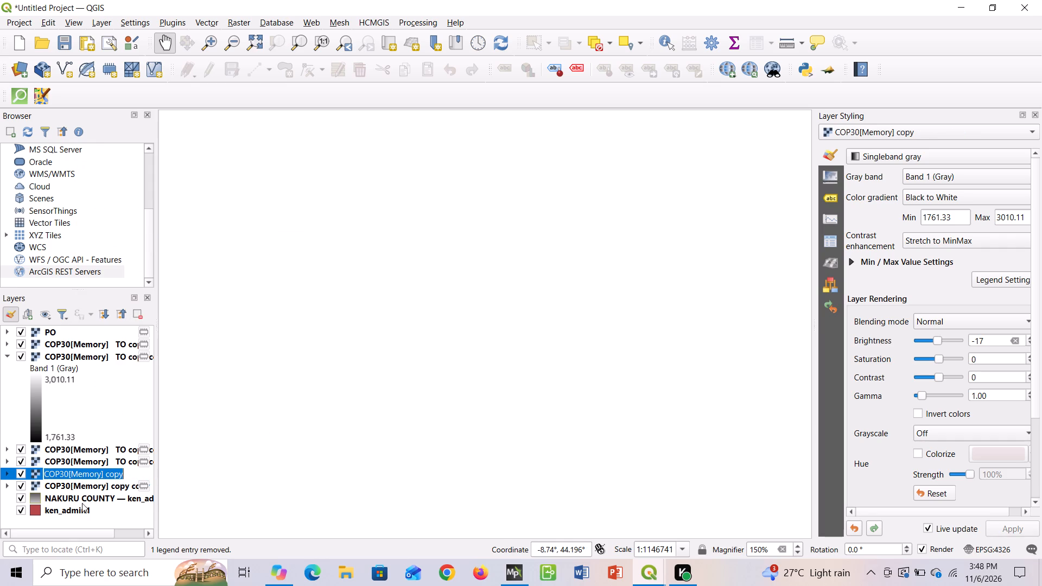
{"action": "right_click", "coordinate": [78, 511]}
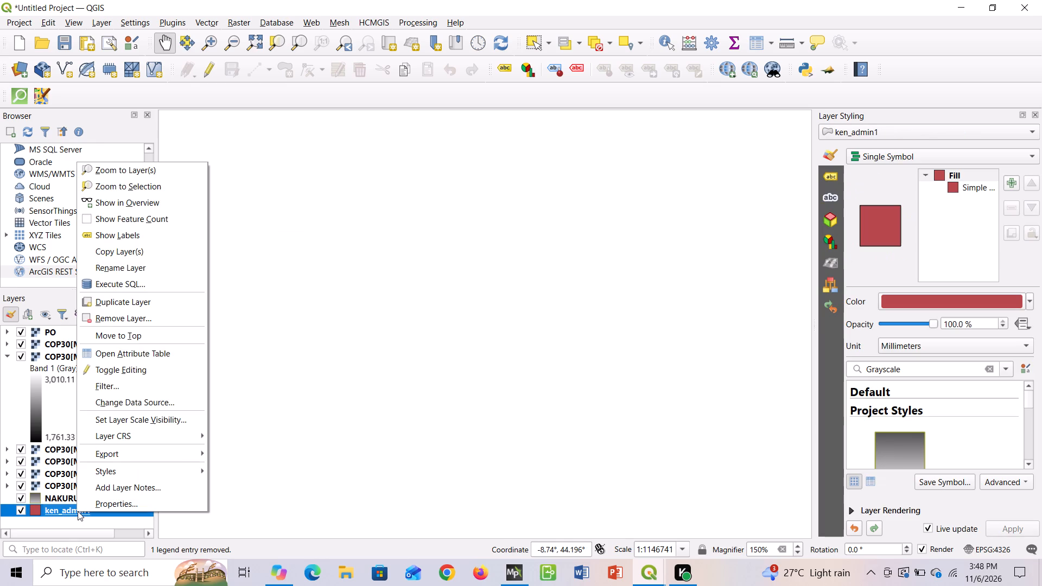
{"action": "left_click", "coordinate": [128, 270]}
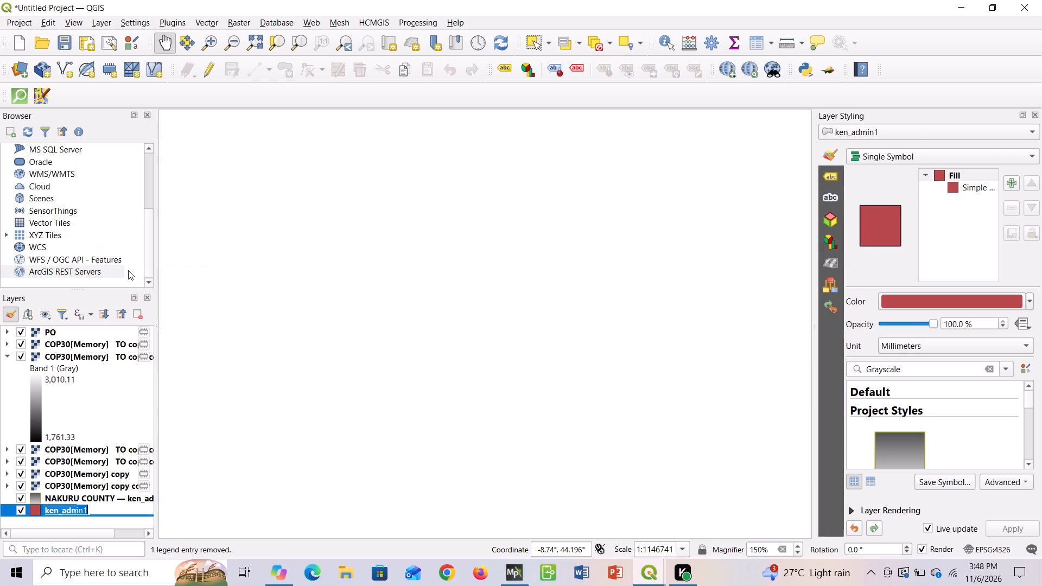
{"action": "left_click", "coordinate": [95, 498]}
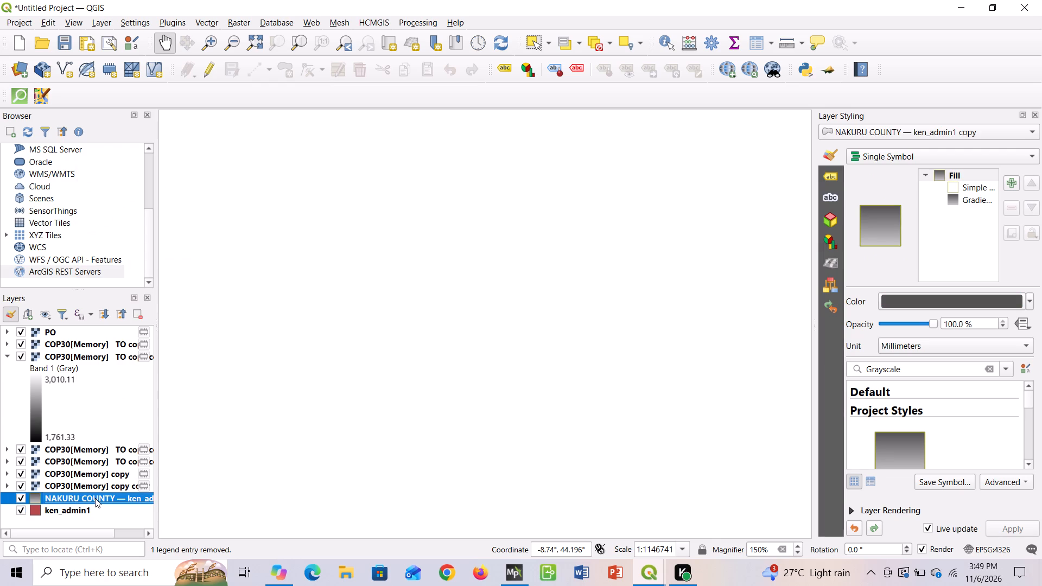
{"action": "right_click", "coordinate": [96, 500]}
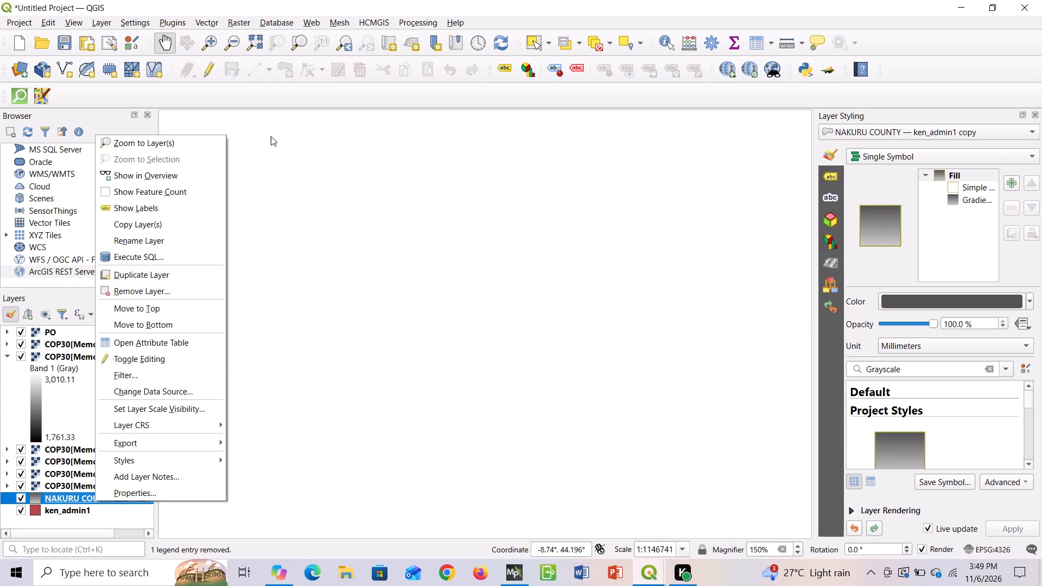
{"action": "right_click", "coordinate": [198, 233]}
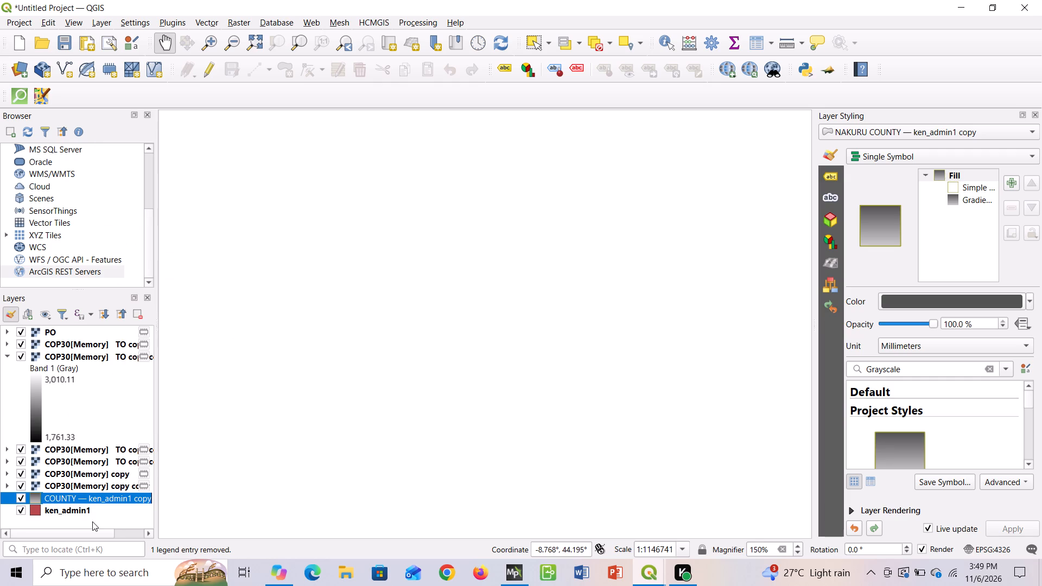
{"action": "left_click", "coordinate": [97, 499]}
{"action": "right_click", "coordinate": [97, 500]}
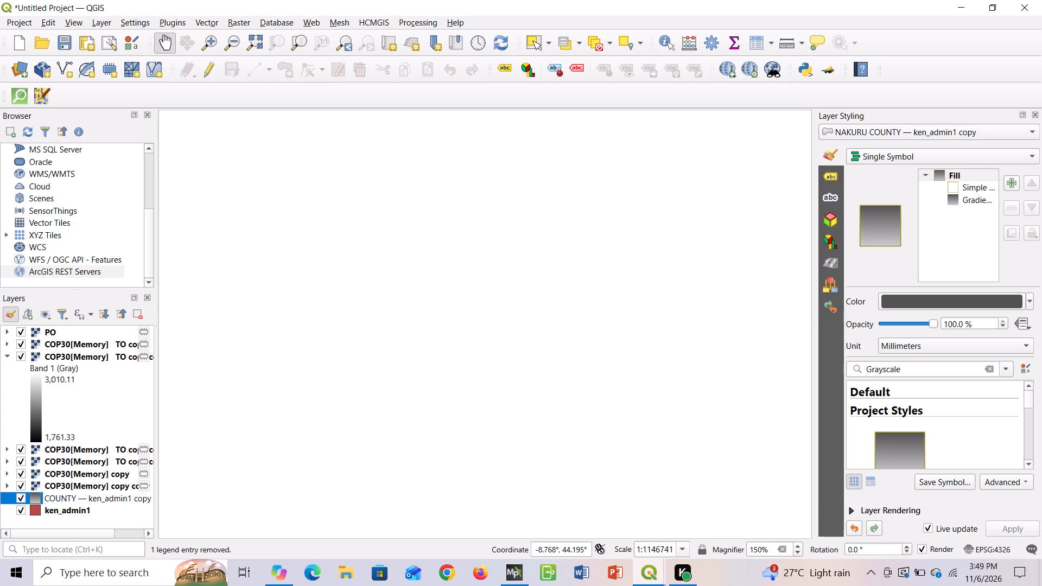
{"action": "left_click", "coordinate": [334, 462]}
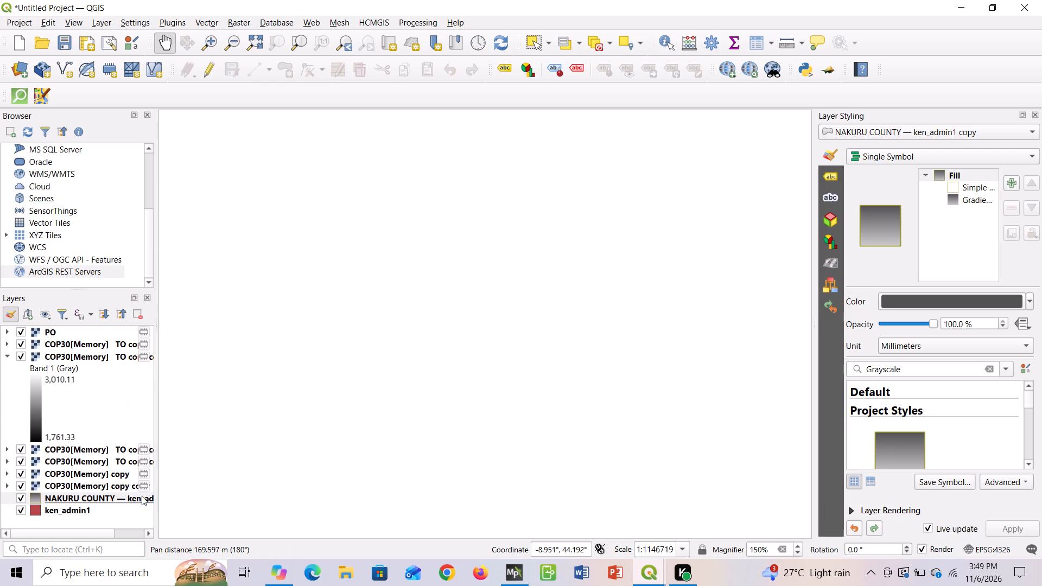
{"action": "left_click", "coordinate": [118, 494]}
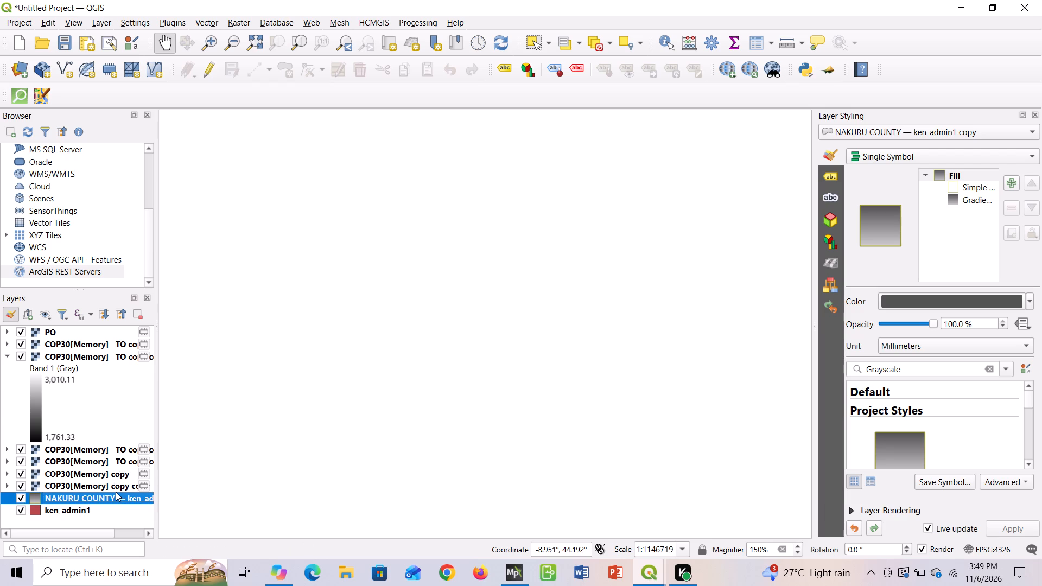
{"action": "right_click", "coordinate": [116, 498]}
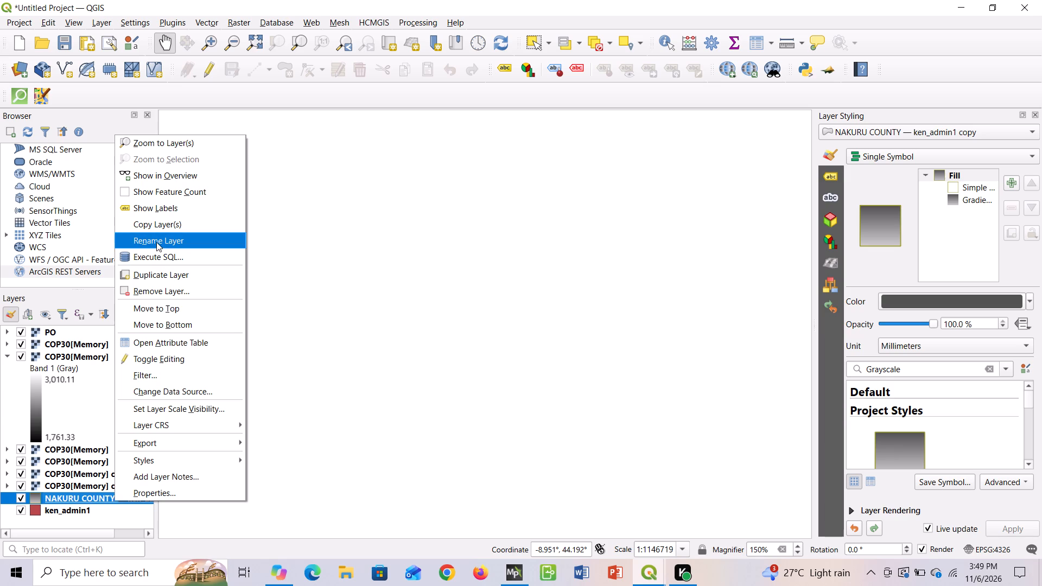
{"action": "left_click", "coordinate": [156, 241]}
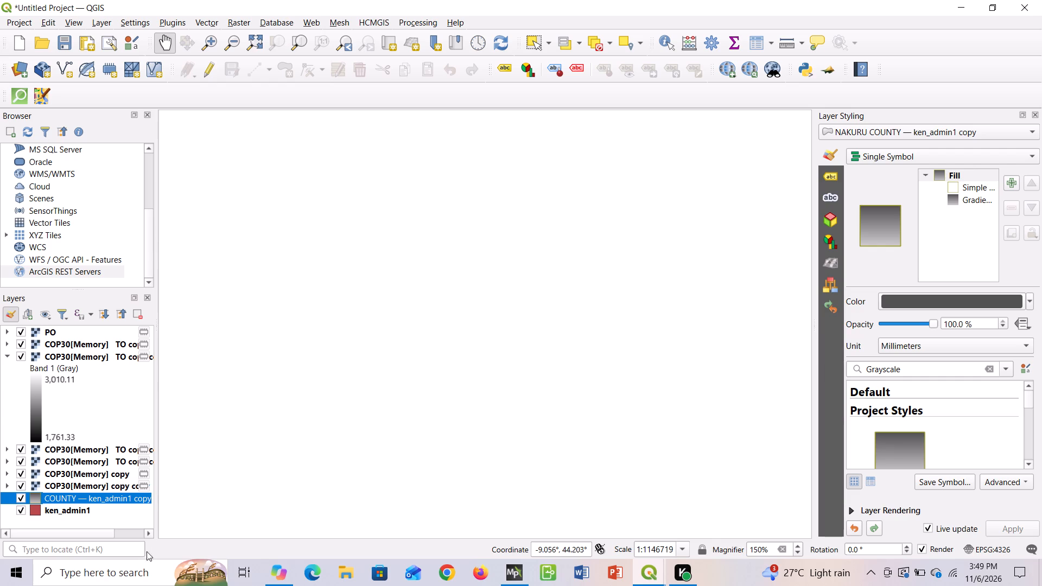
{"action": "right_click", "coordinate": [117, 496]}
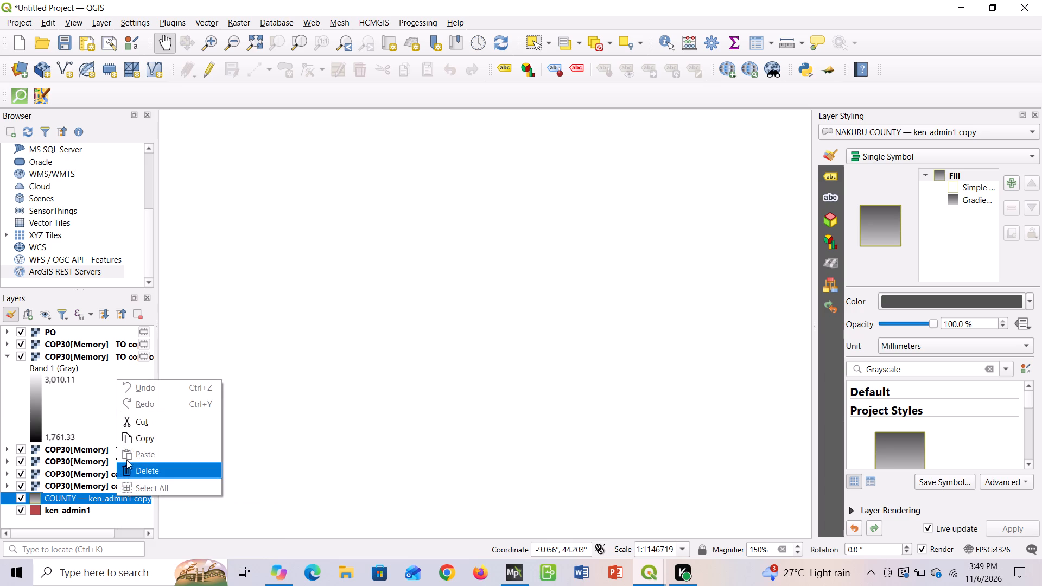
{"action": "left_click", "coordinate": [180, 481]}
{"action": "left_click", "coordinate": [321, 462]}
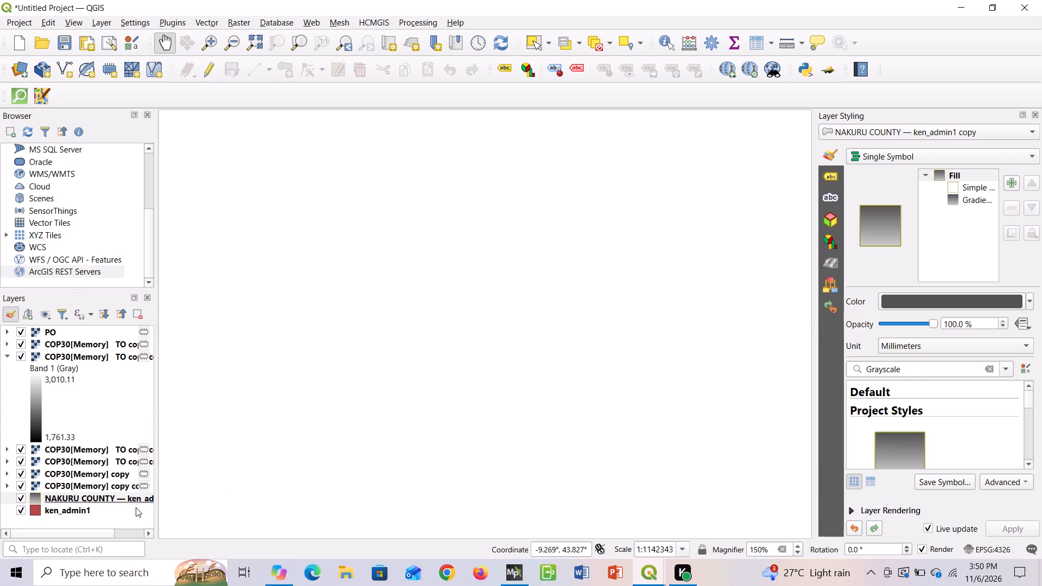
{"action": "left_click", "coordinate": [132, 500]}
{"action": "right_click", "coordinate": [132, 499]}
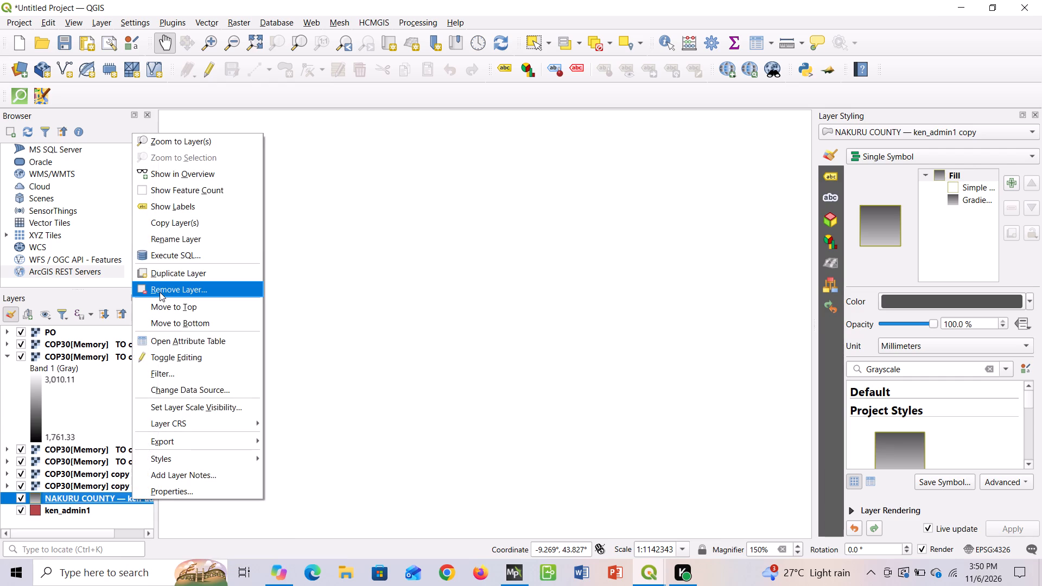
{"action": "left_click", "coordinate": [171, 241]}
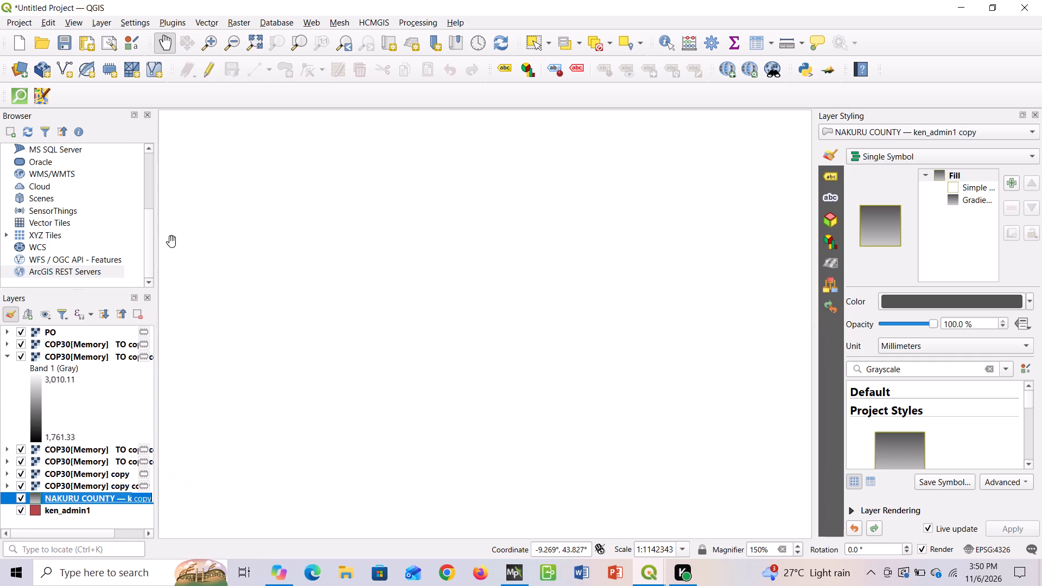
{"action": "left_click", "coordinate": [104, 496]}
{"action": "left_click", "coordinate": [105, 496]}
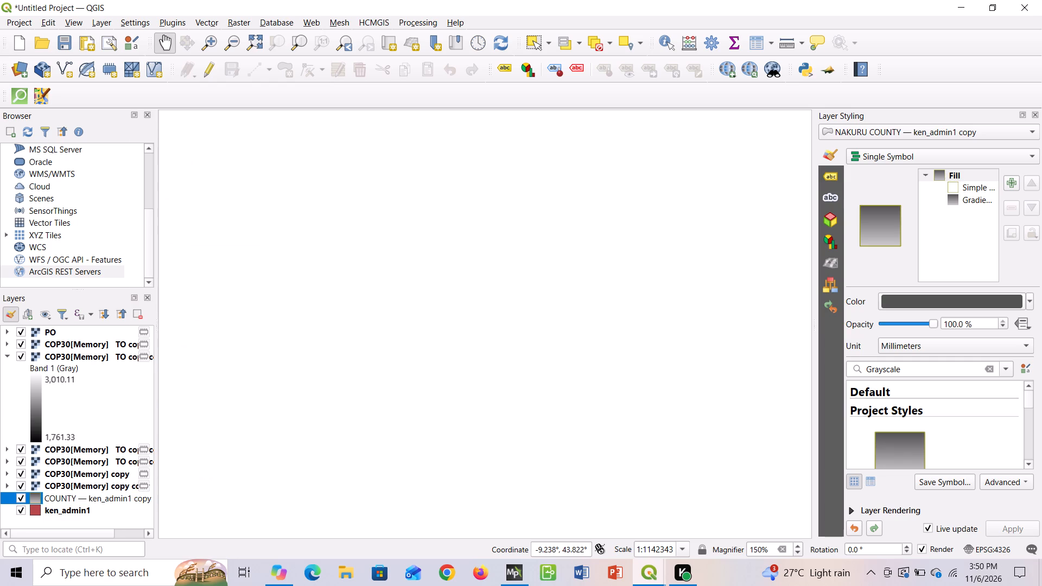
Remove the COP30[Memory] TO copy copy copy layer directly above COP30[Memory] copy from the project.
{"action": "left_click", "coordinate": [102, 475]}
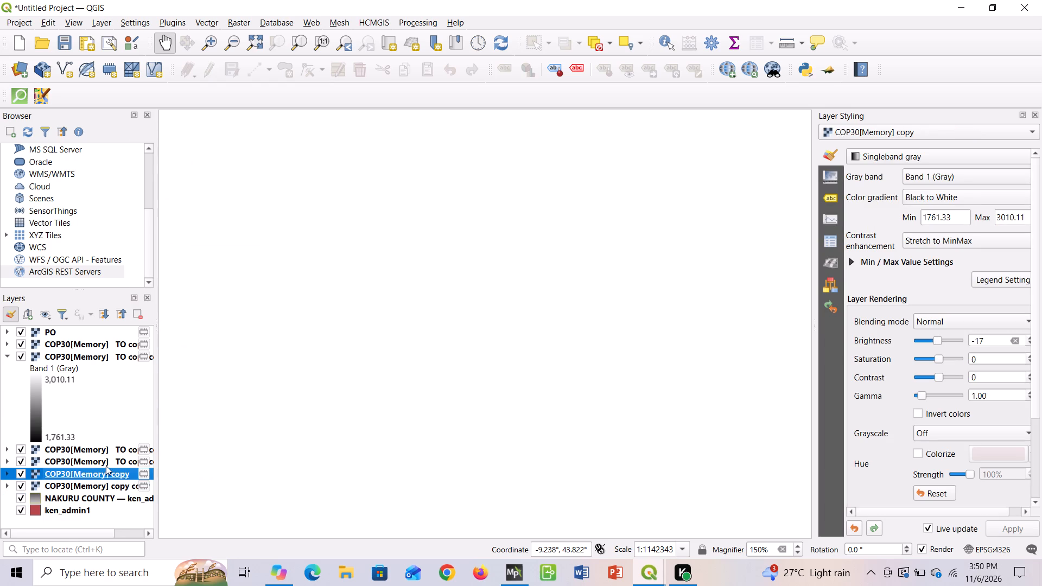
{"action": "right_click", "coordinate": [106, 466]}
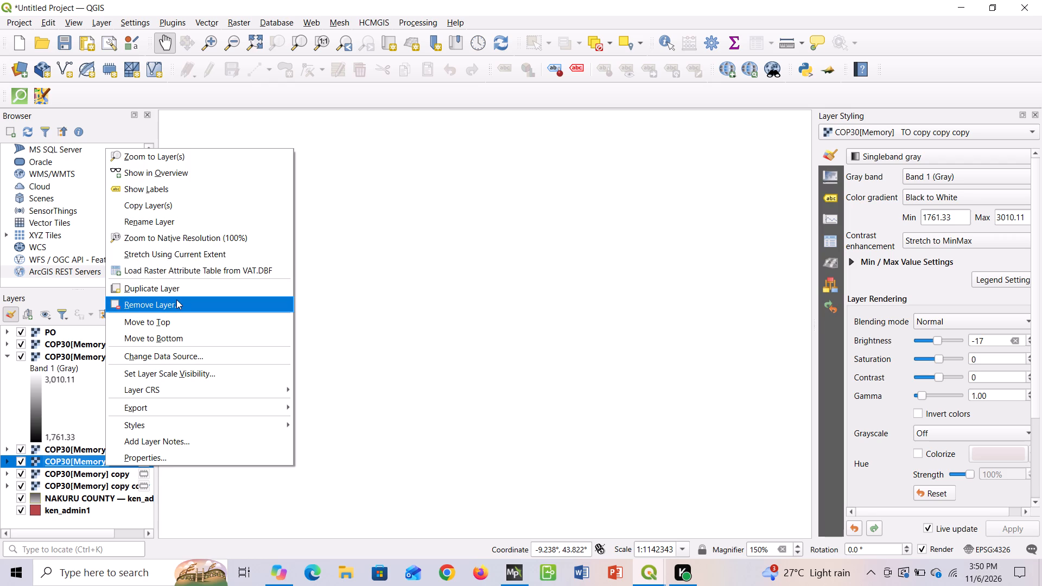
{"action": "left_click", "coordinate": [176, 300]}
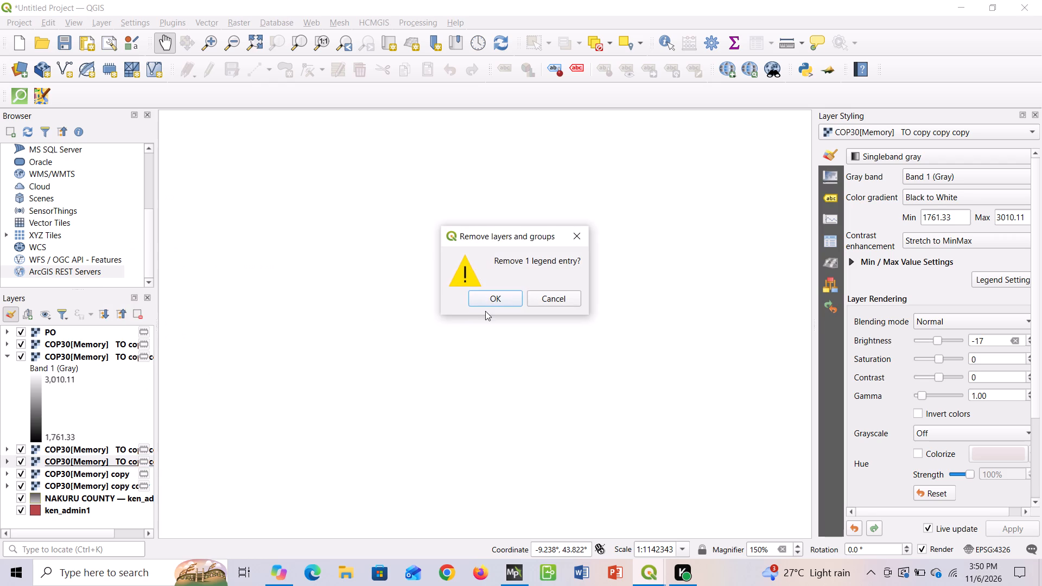
{"action": "left_click", "coordinate": [488, 301]}
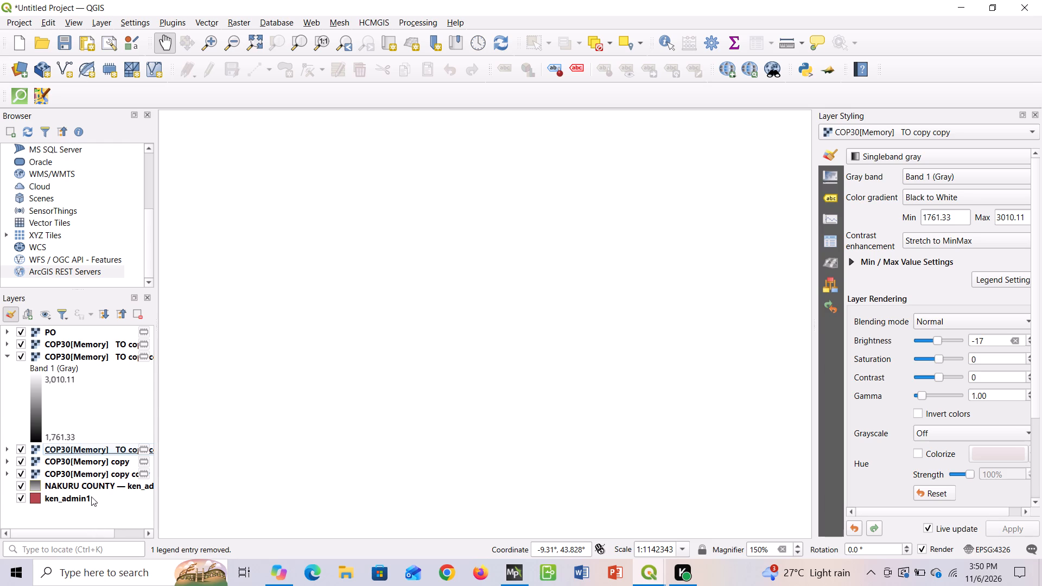
Remove the gray-gradient NAKURU COUNTY — ken_admin1 copy layer from the project.
{"action": "left_click", "coordinate": [92, 485]}
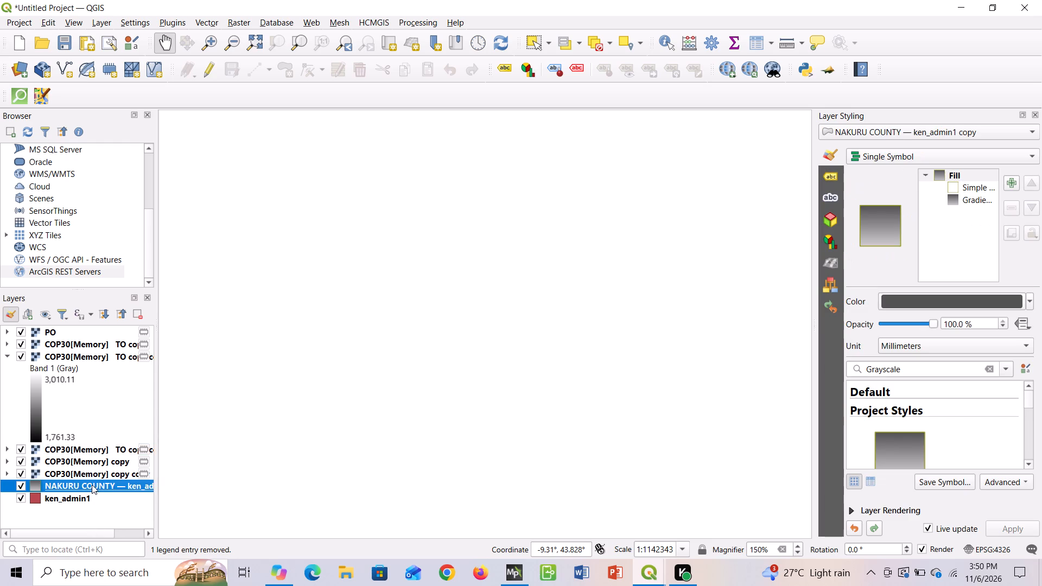
{"action": "right_click", "coordinate": [92, 485]}
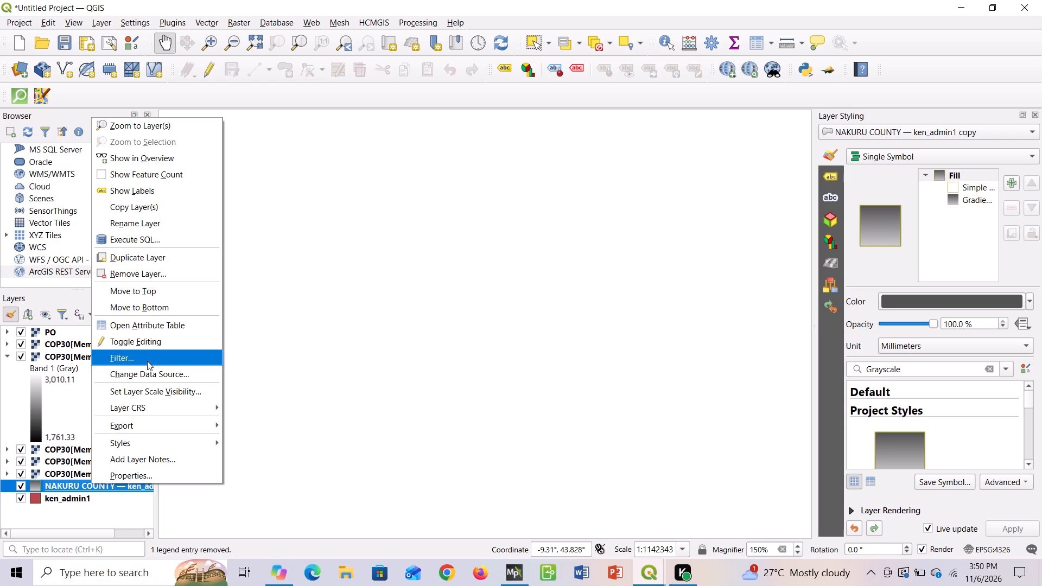
{"action": "left_click", "coordinate": [112, 281]}
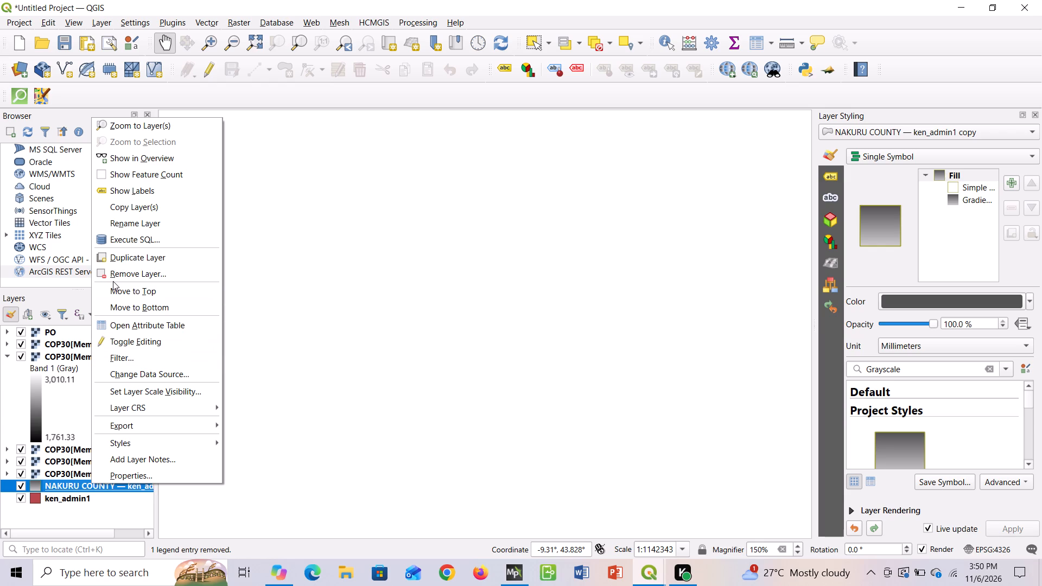
{"action": "left_click", "coordinate": [113, 276]}
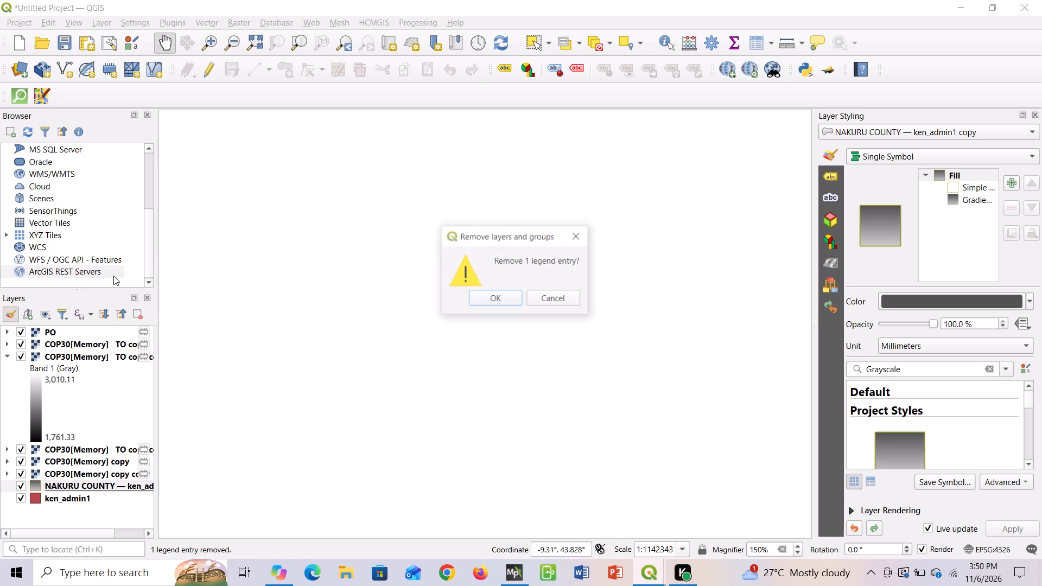
{"action": "left_click", "coordinate": [482, 300]}
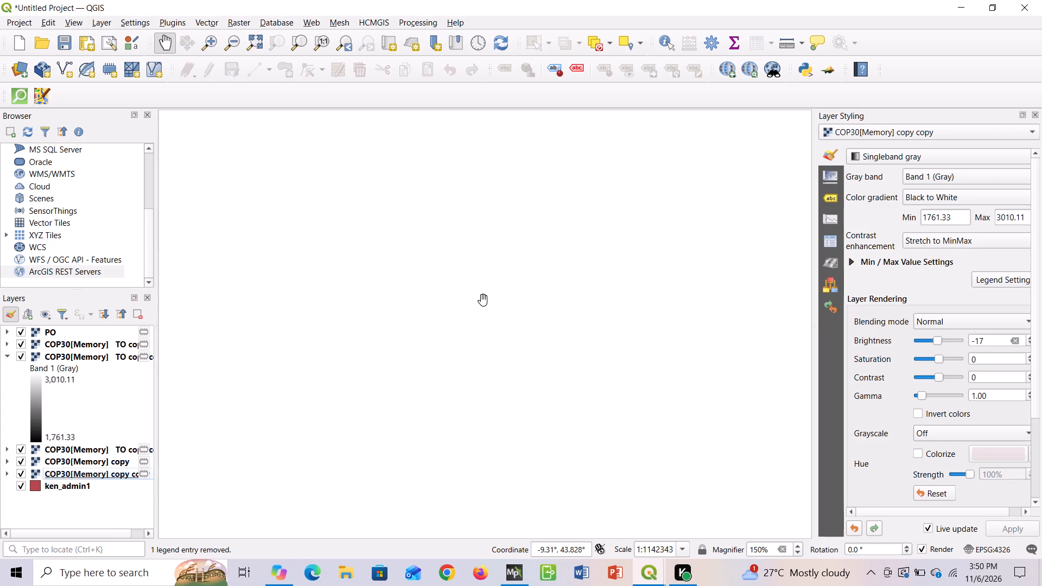
Remove the COP30[Memory] copy copy elevation layer directly above ken_admin1 from the project.
{"action": "left_click", "coordinate": [97, 467]}
{"action": "right_click", "coordinate": [97, 467]}
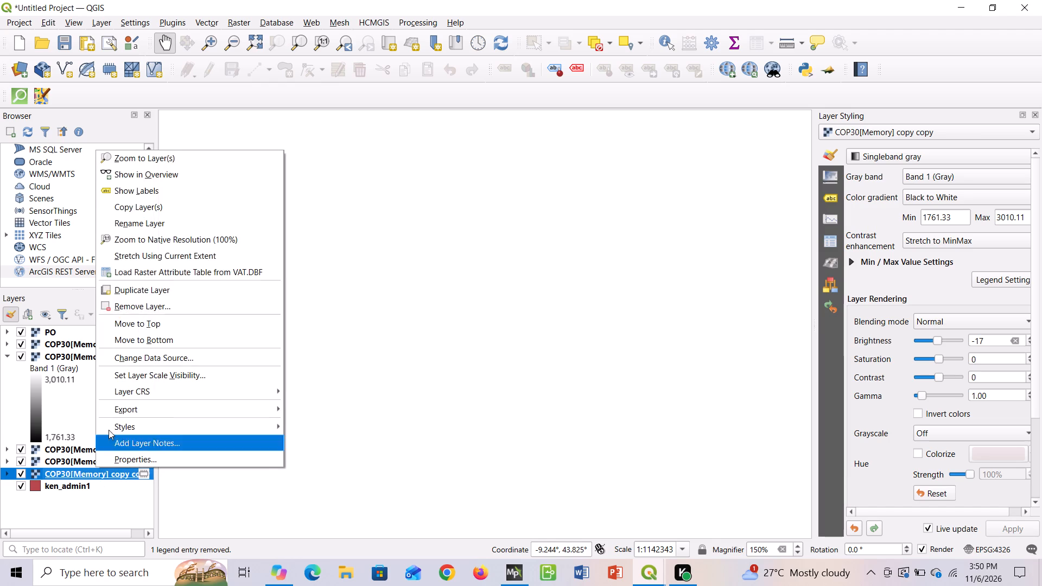
{"action": "left_click", "coordinate": [111, 308]}
{"action": "left_click", "coordinate": [475, 295]}
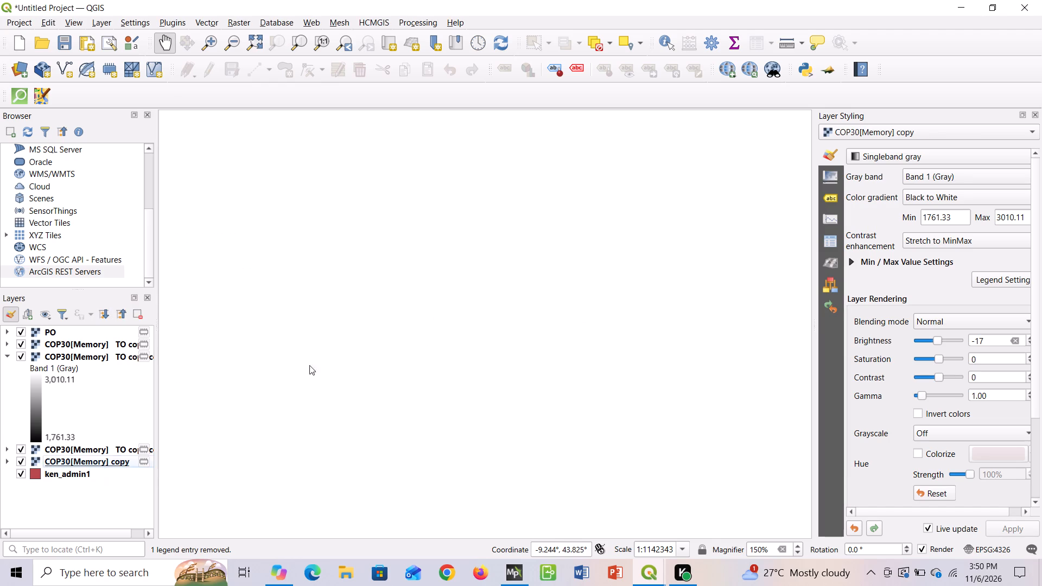
Remove the COP30[Memory] copy elevation layer directly above ken_admin1 from the project.
{"action": "left_click", "coordinate": [66, 477]}
{"action": "right_click", "coordinate": [66, 465]}
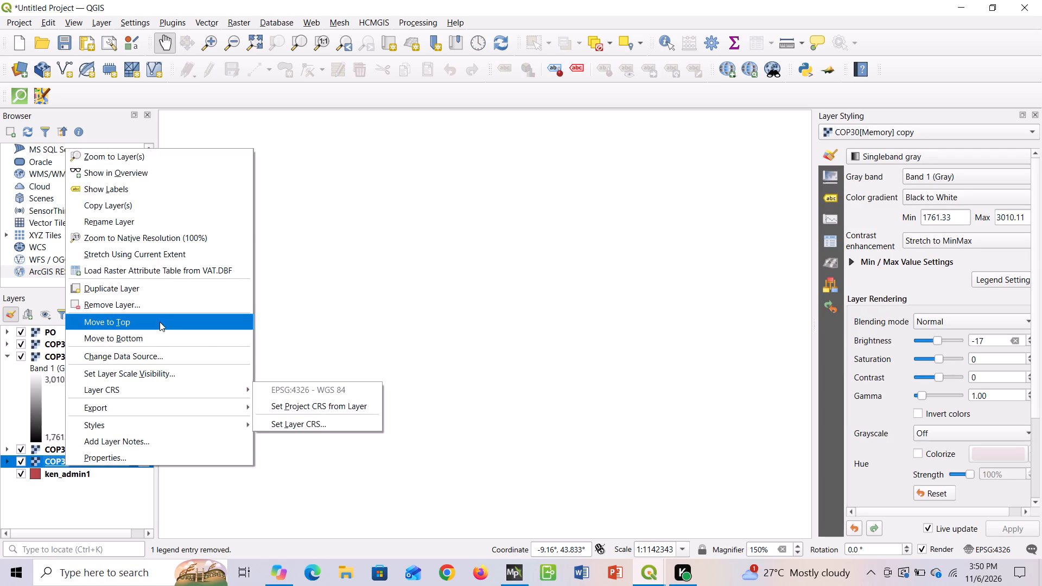
{"action": "left_click", "coordinate": [158, 308]}
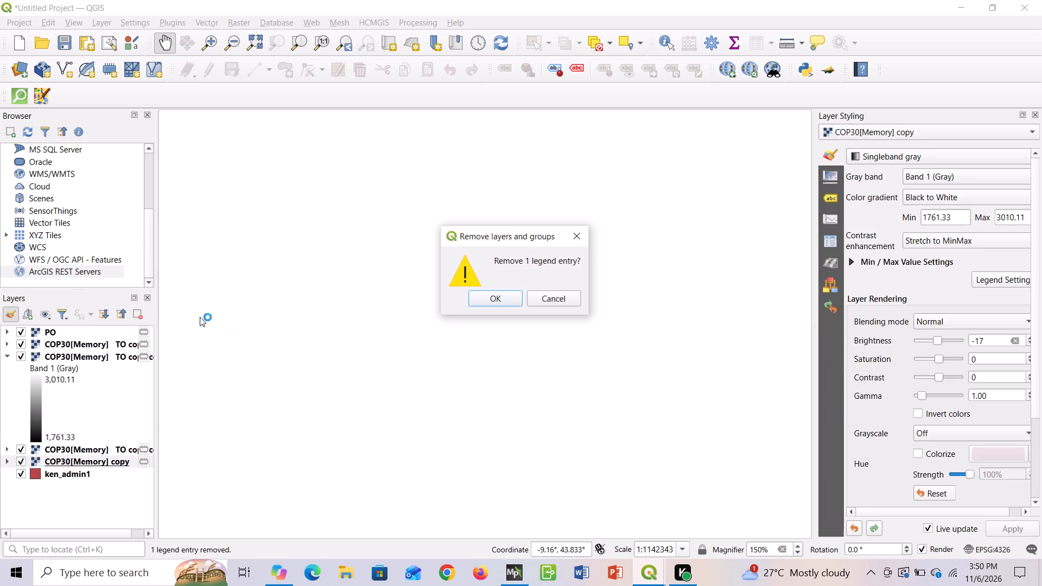
{"action": "left_click", "coordinate": [496, 296]}
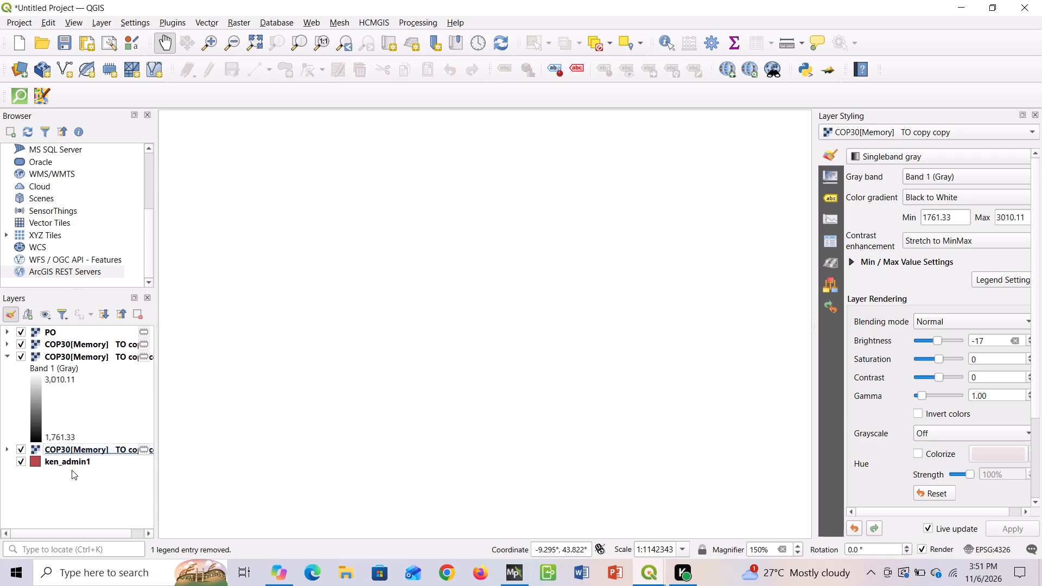
Remove the red ken_admin1 boundary layer from the project.
{"action": "left_click", "coordinate": [71, 467]}
{"action": "right_click", "coordinate": [71, 465]}
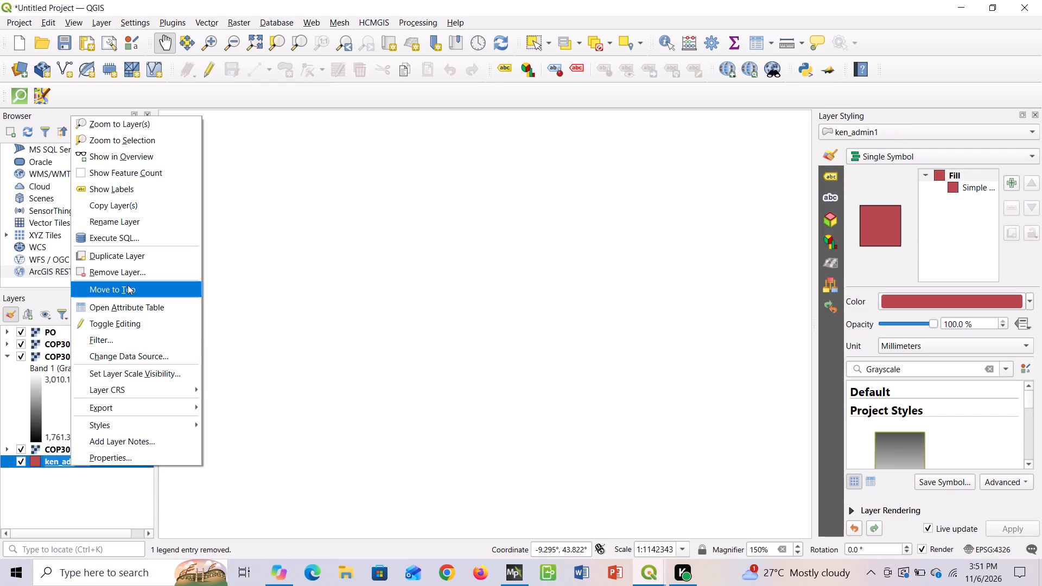
{"action": "left_click", "coordinate": [134, 269]}
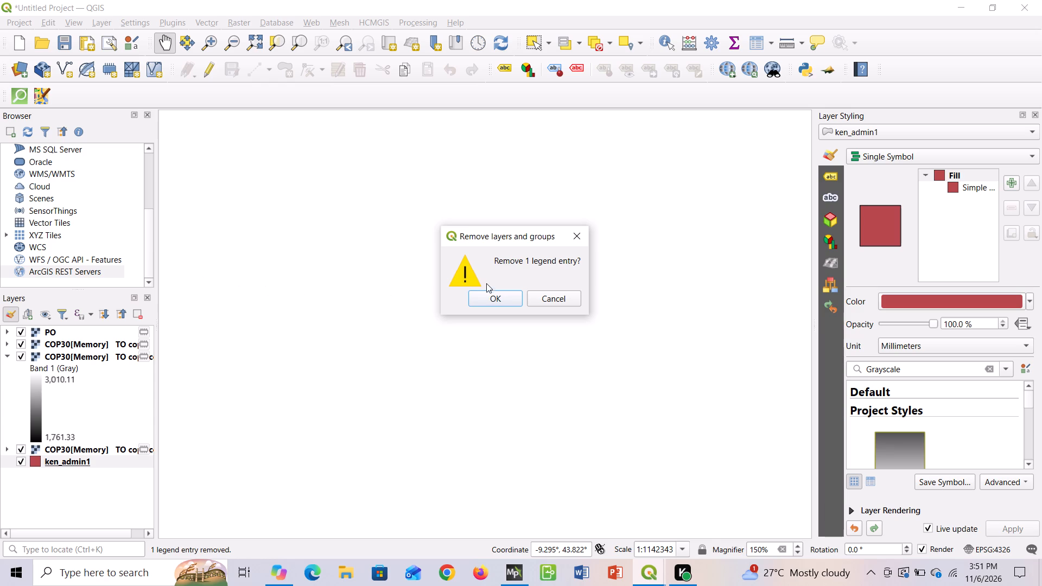
{"action": "left_click", "coordinate": [489, 296]}
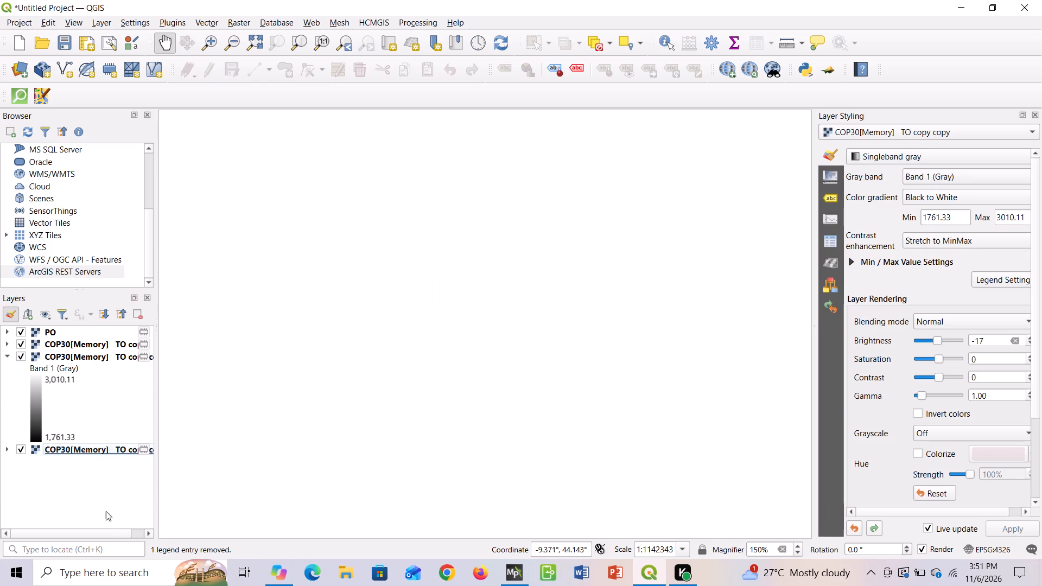
Remove the collapsed COP30[Memory] TO copy copy layer, the lowest in the layer order, from the project.
{"action": "left_click", "coordinate": [103, 452]}
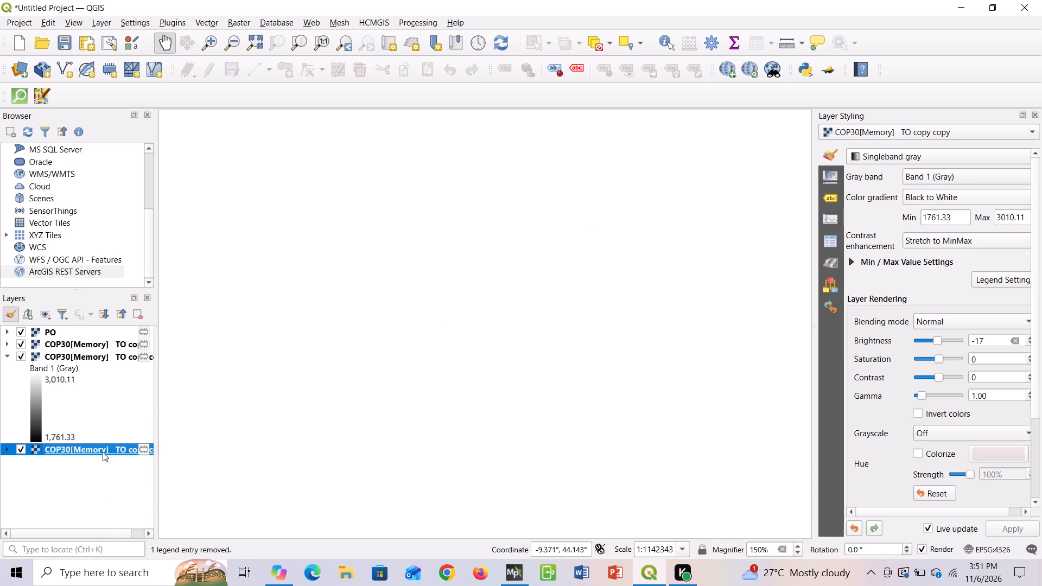
{"action": "right_click", "coordinate": [103, 452]}
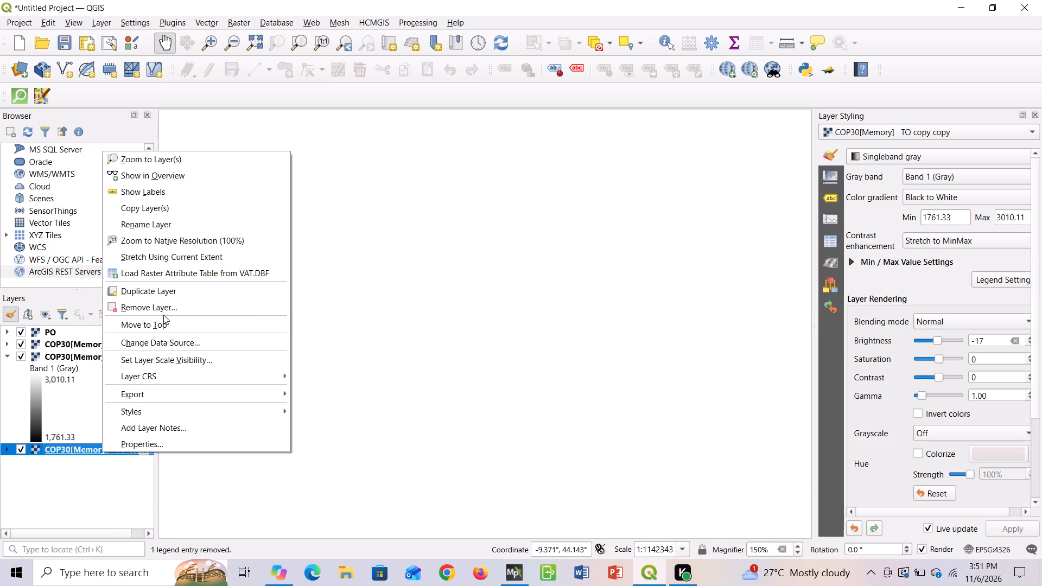
{"action": "left_click", "coordinate": [166, 311]}
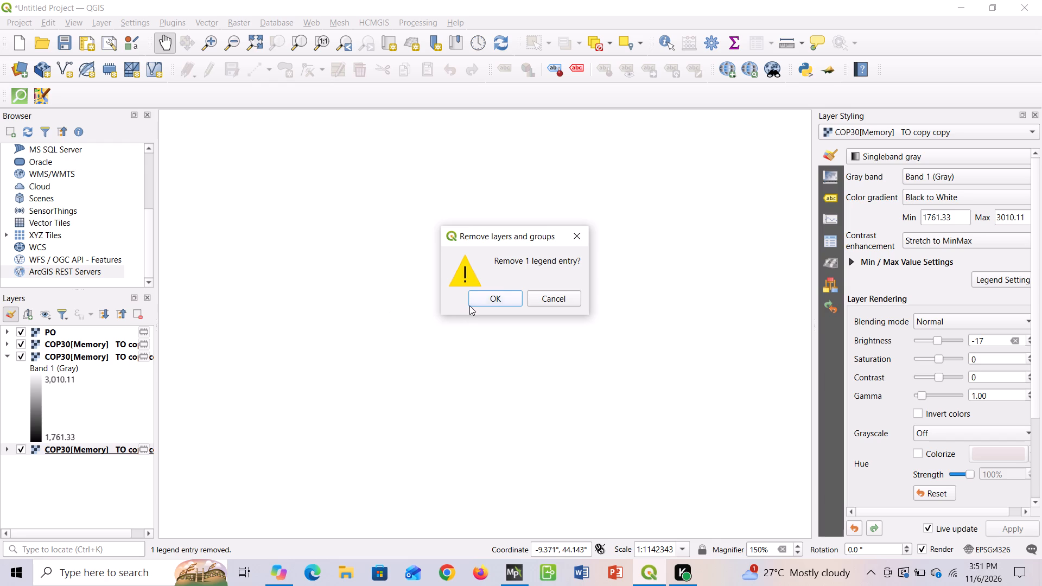
{"action": "left_click", "coordinate": [473, 296]}
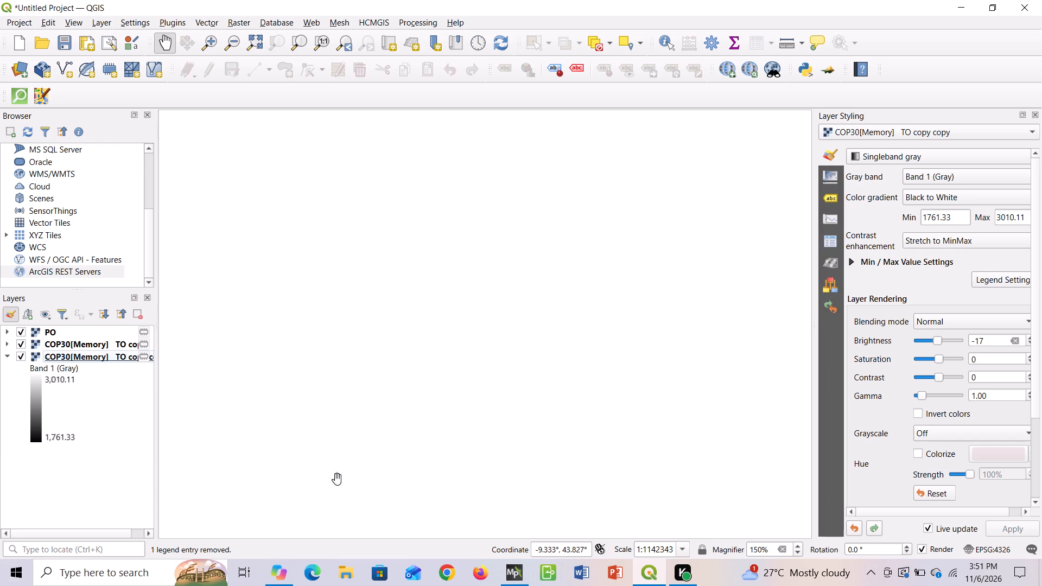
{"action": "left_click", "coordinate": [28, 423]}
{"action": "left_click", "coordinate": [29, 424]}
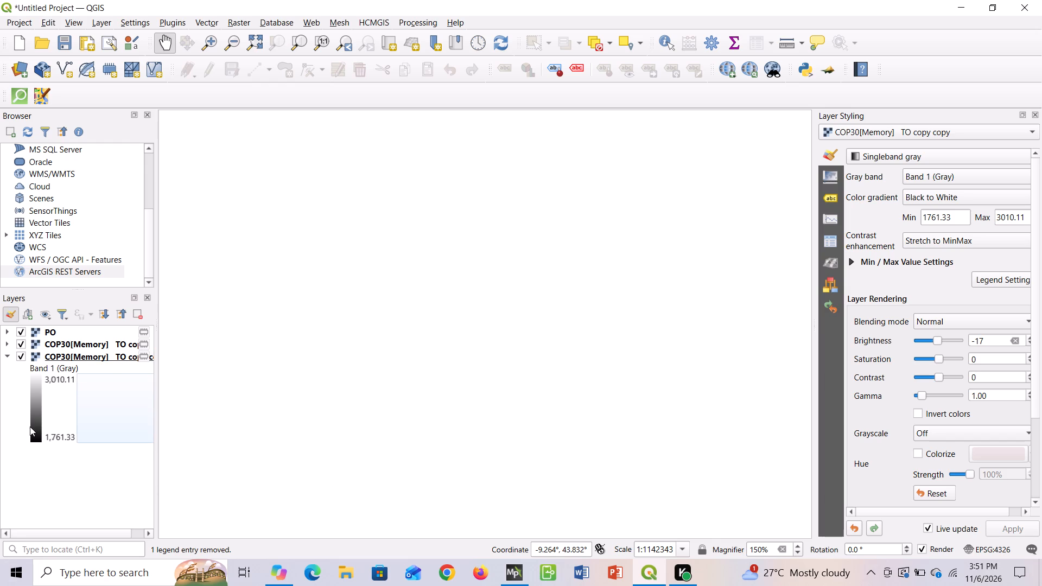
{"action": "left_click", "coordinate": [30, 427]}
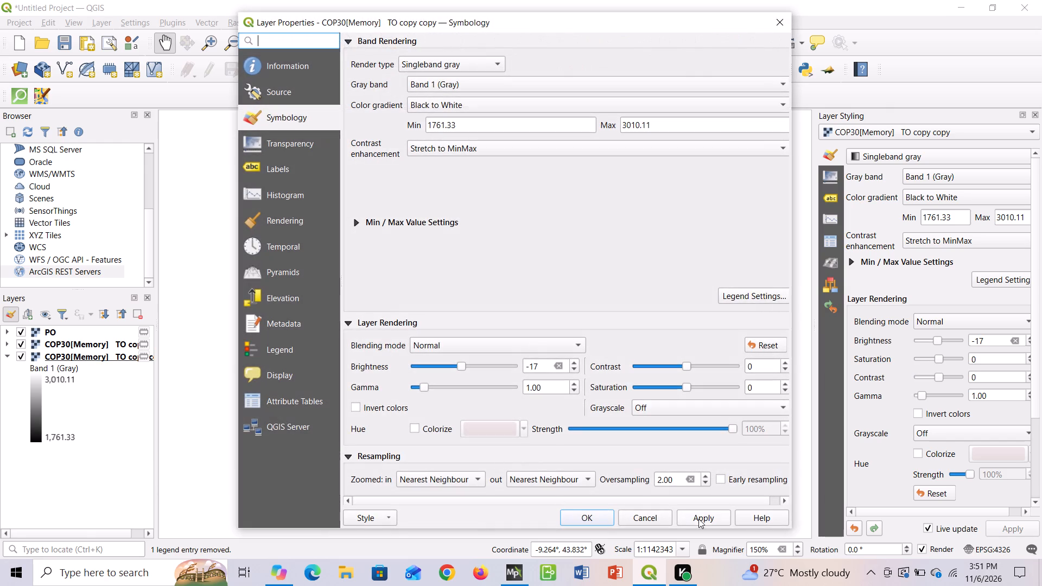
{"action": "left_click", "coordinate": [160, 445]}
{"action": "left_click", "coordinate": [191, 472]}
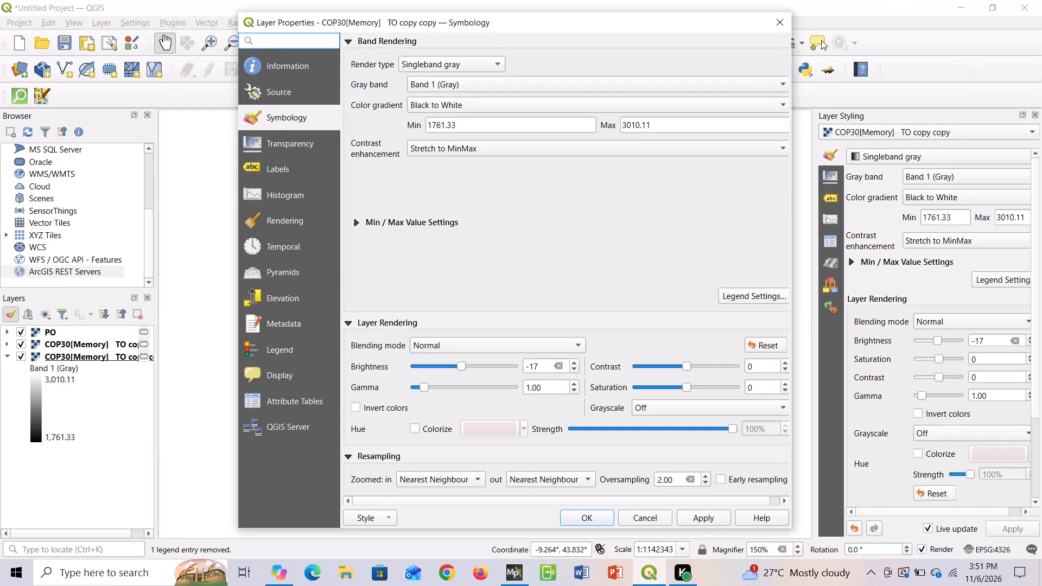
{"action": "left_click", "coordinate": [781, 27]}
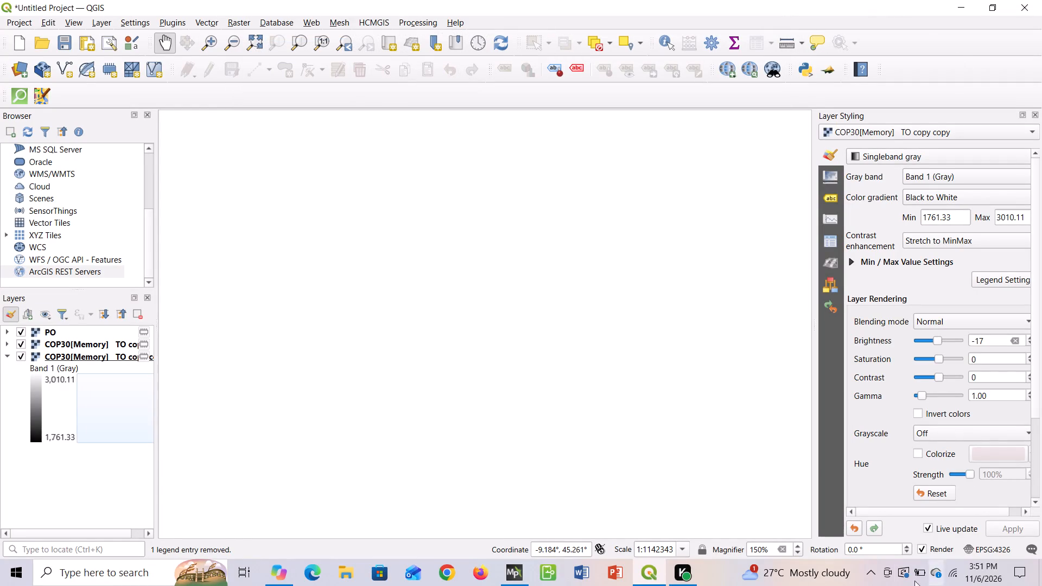
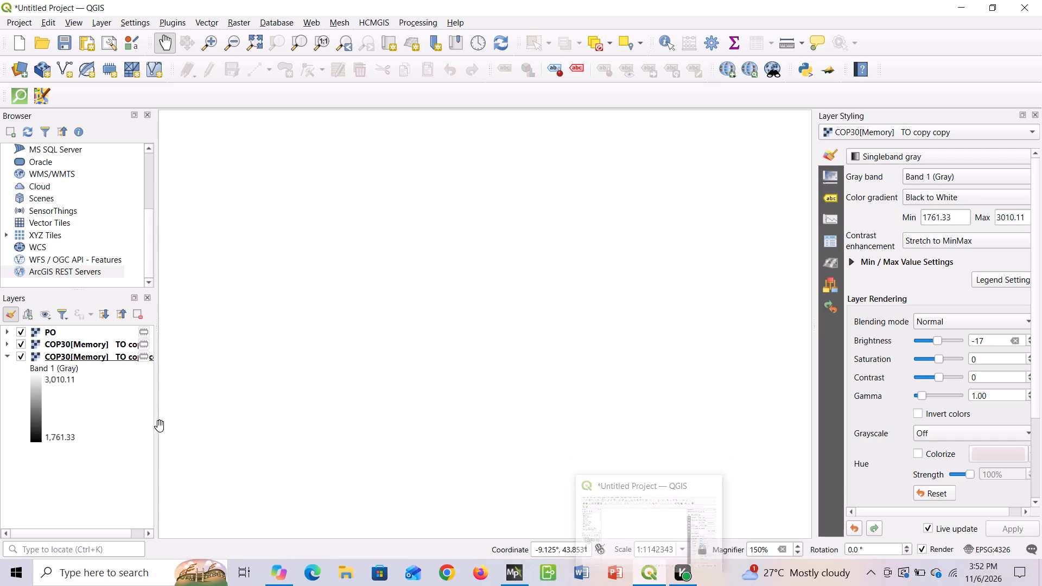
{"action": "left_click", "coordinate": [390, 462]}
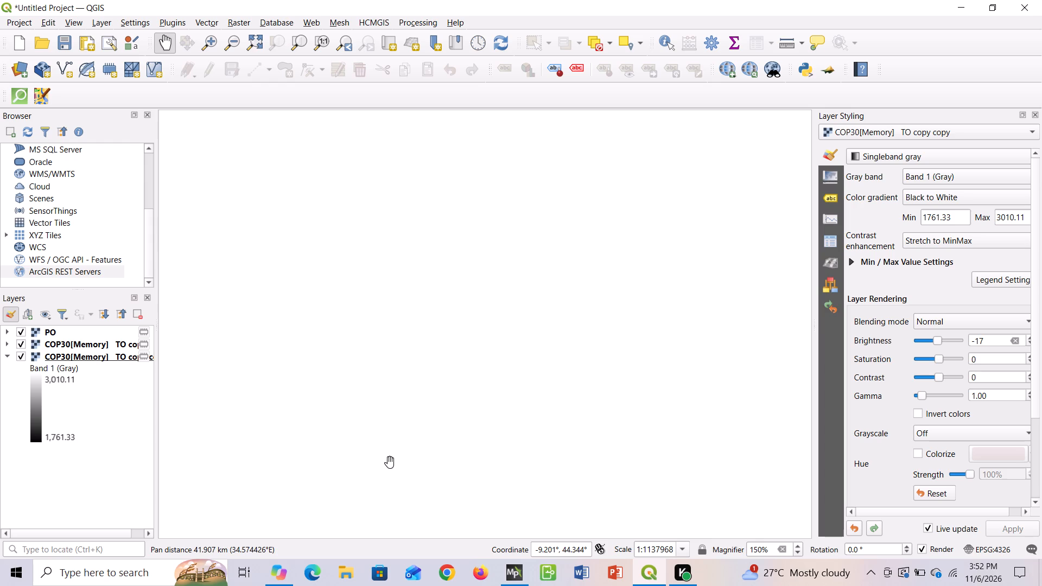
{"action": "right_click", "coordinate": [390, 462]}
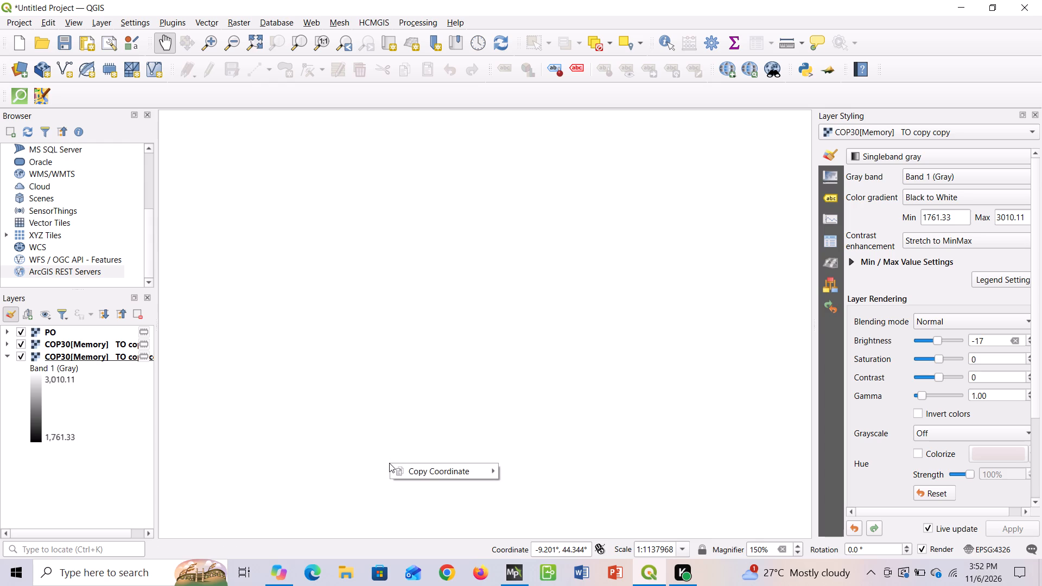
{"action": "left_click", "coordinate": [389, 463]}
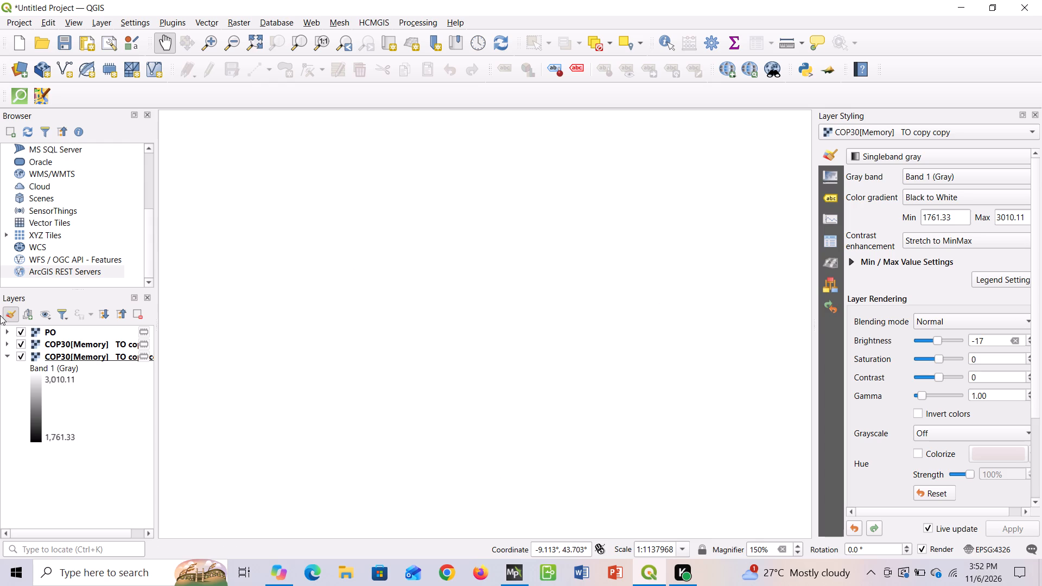
Enable scale visibility with the default scale range for the COP30[Memory] TO copy copy layer.
{"action": "left_click", "coordinate": [93, 358]}
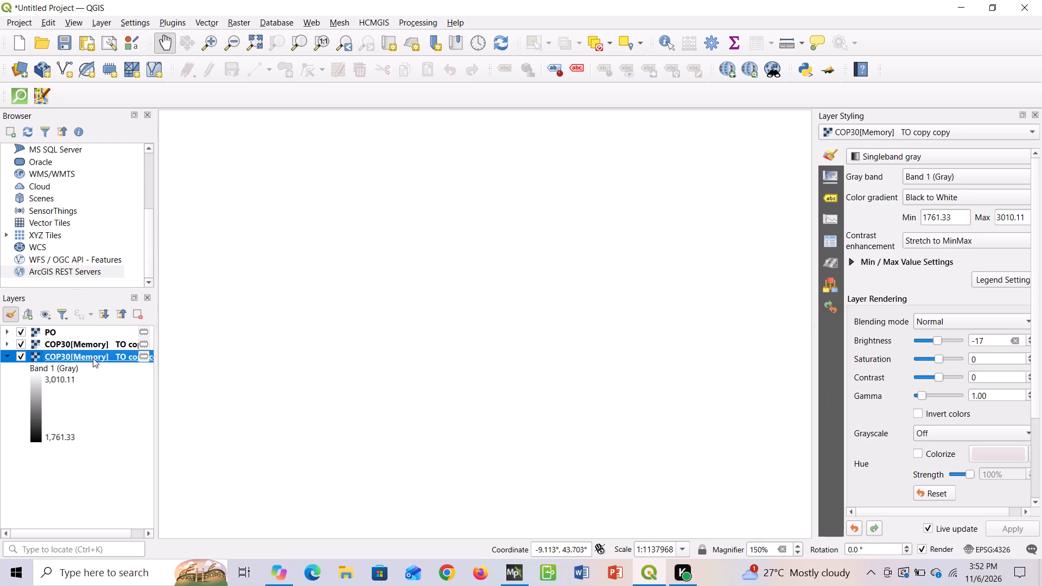
{"action": "left_click", "coordinate": [93, 358]}
{"action": "right_click", "coordinate": [93, 358]}
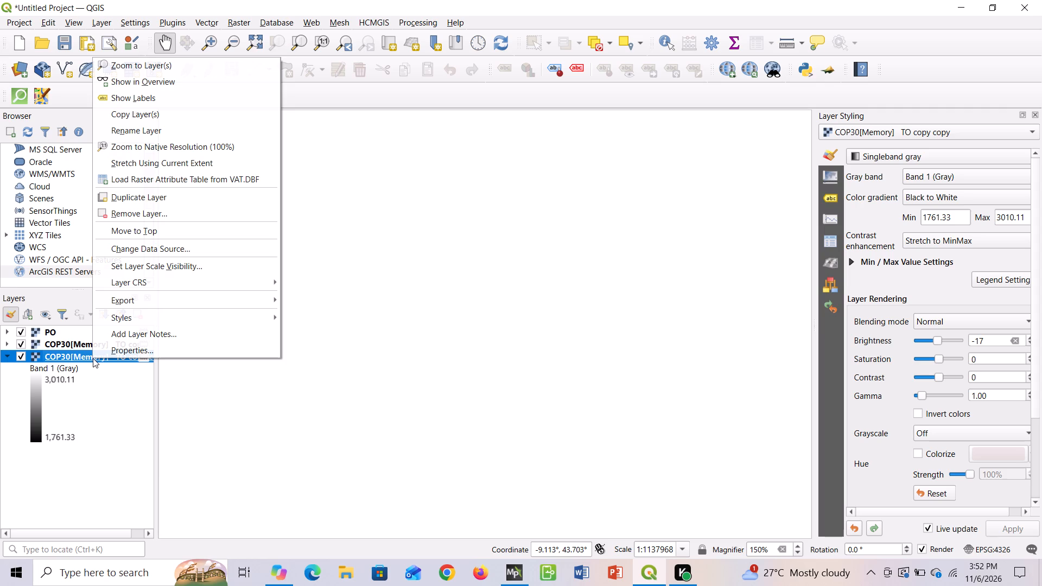
{"action": "left_click", "coordinate": [159, 267]}
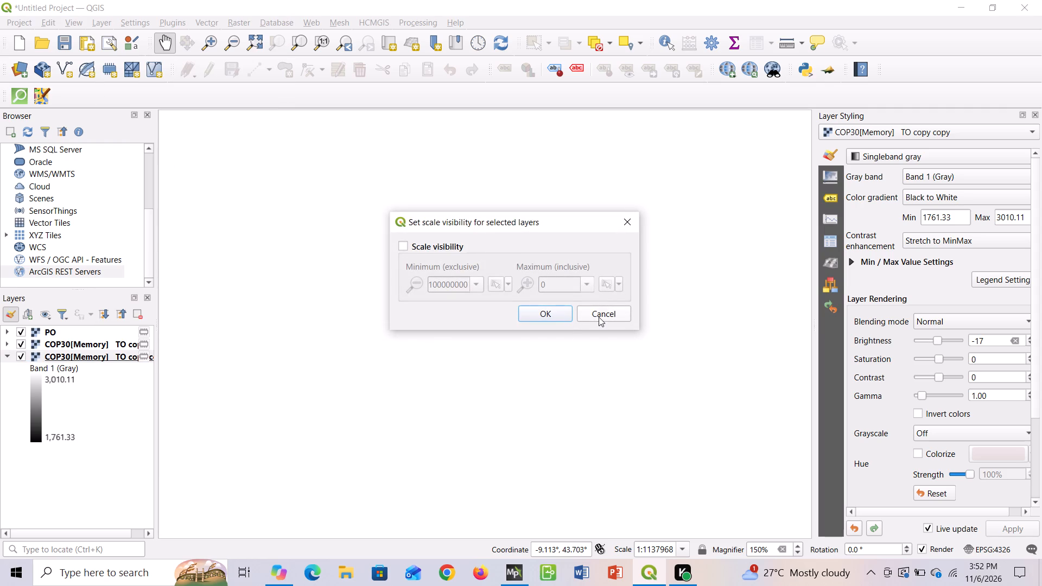
{"action": "left_click", "coordinate": [591, 286]}
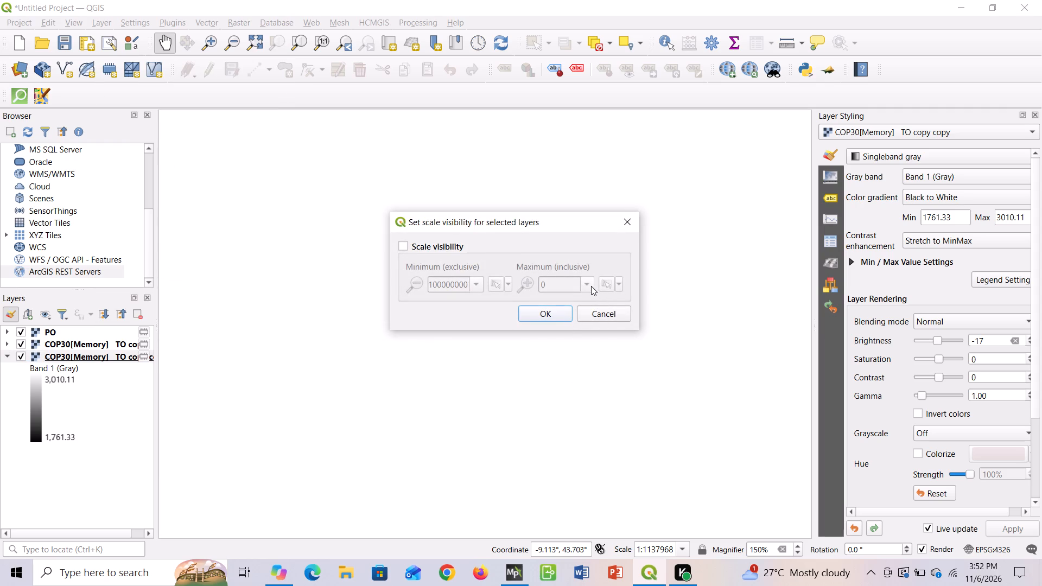
{"action": "left_click", "coordinate": [588, 285]}
{"action": "left_click", "coordinate": [436, 291]}
{"action": "left_click", "coordinate": [398, 245]}
{"action": "left_click", "coordinate": [589, 284]}
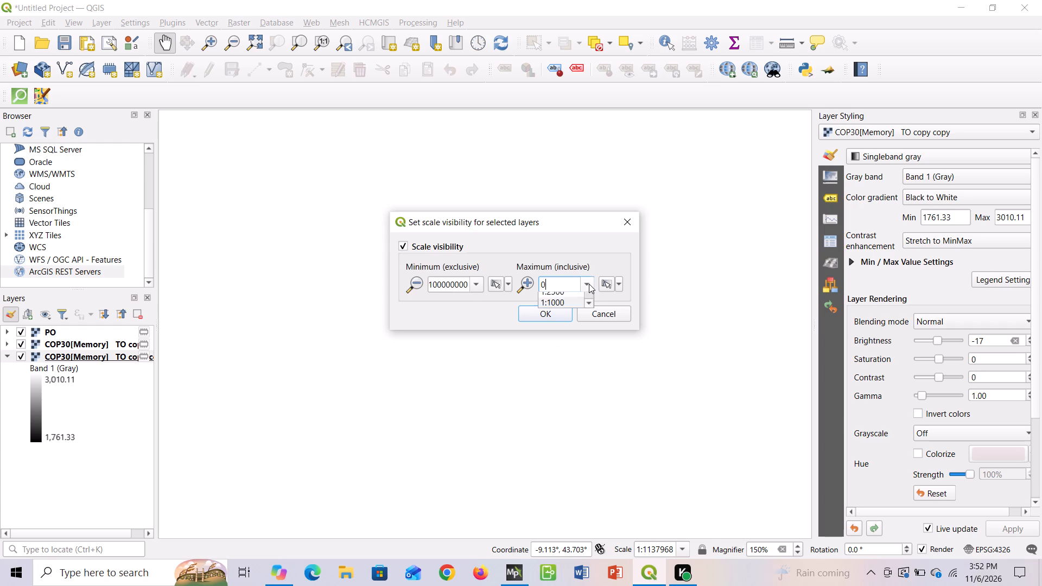
{"action": "left_click", "coordinate": [551, 381]}
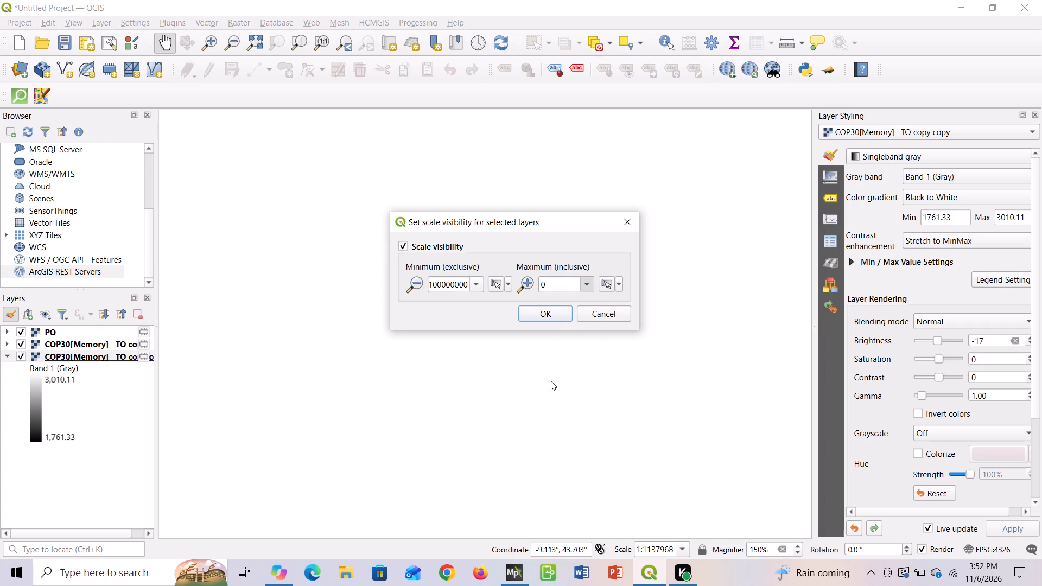
{"action": "left_click", "coordinate": [540, 316]}
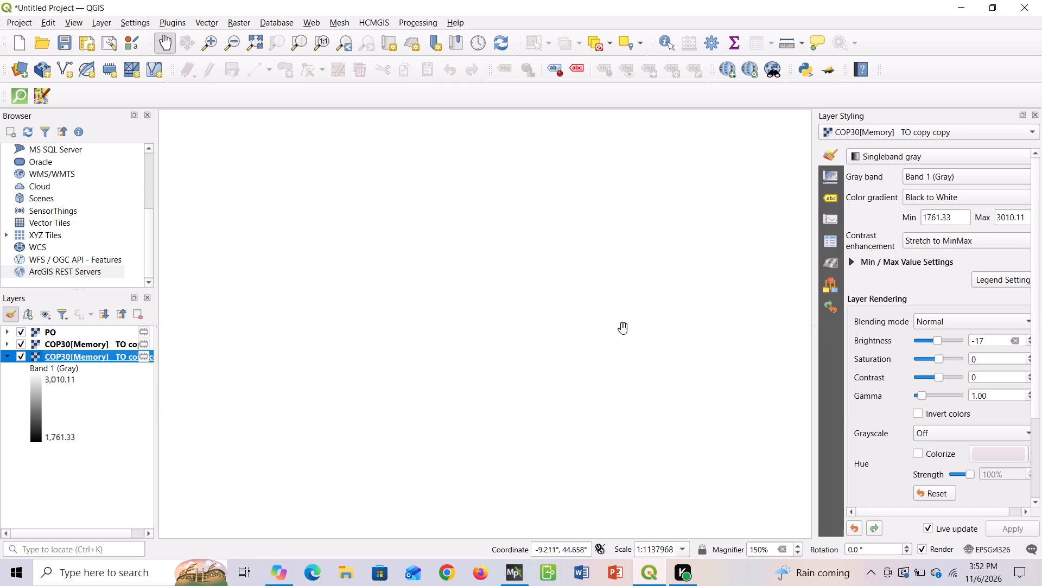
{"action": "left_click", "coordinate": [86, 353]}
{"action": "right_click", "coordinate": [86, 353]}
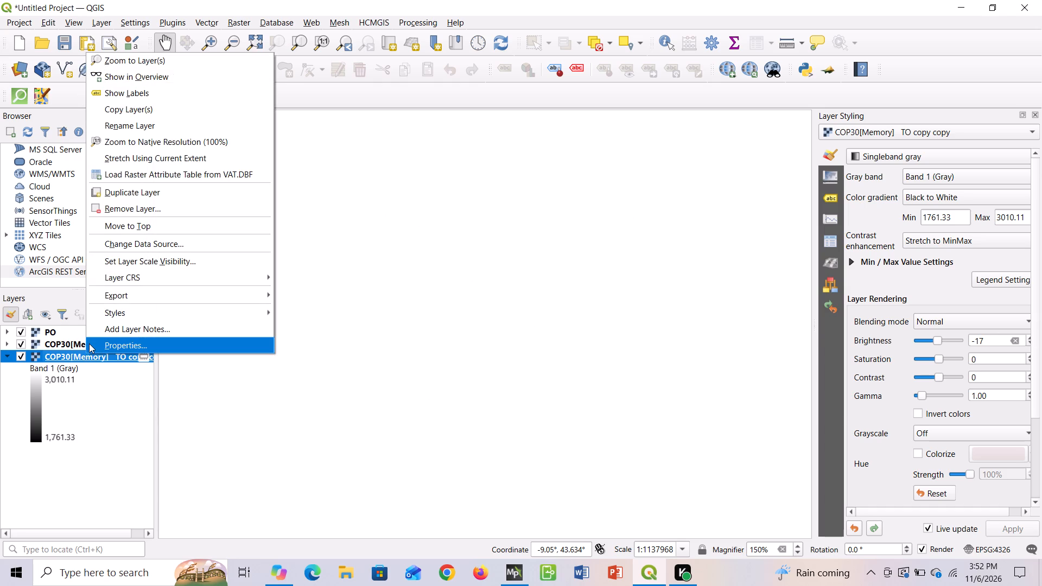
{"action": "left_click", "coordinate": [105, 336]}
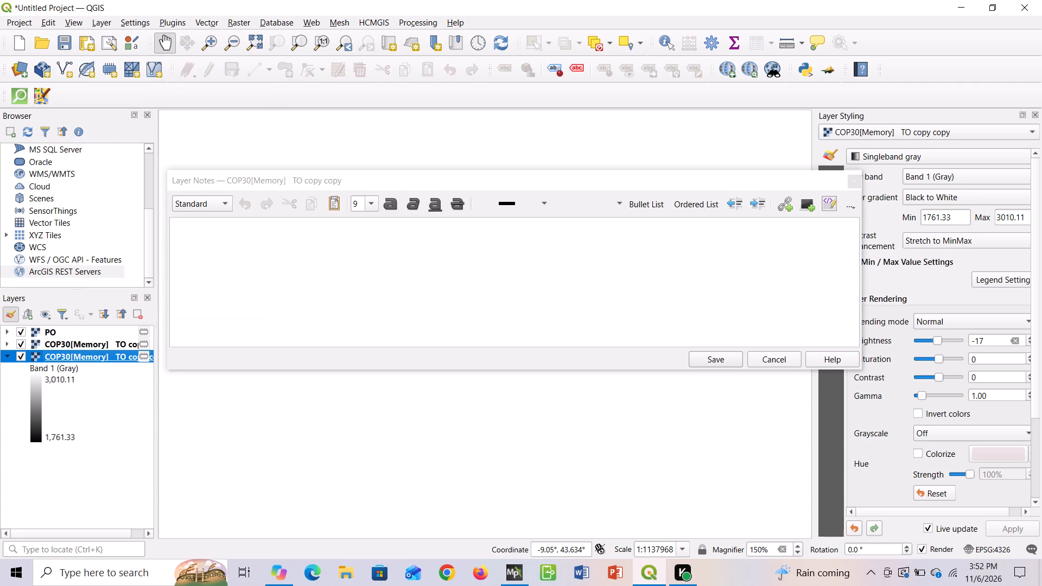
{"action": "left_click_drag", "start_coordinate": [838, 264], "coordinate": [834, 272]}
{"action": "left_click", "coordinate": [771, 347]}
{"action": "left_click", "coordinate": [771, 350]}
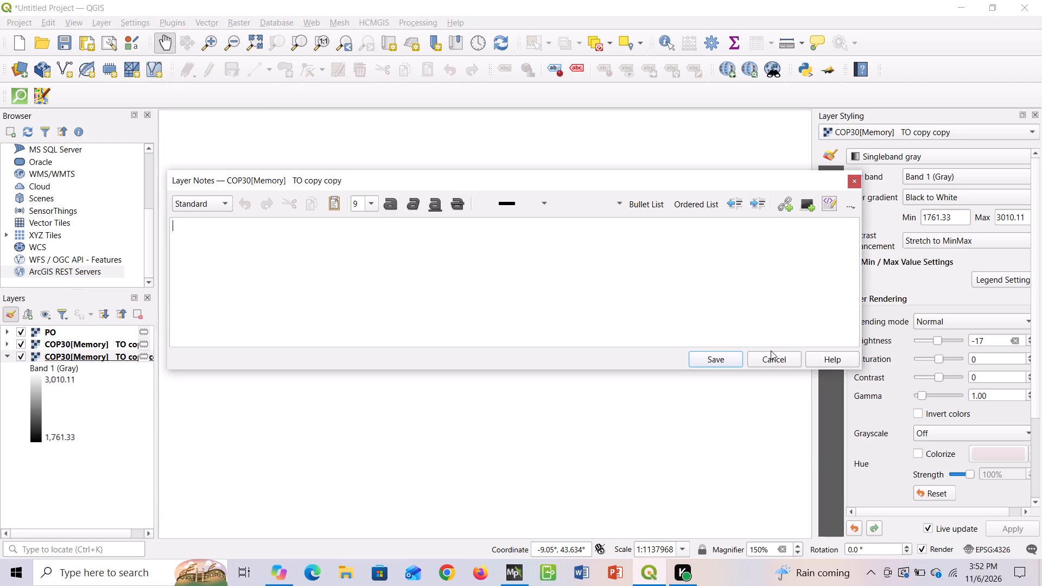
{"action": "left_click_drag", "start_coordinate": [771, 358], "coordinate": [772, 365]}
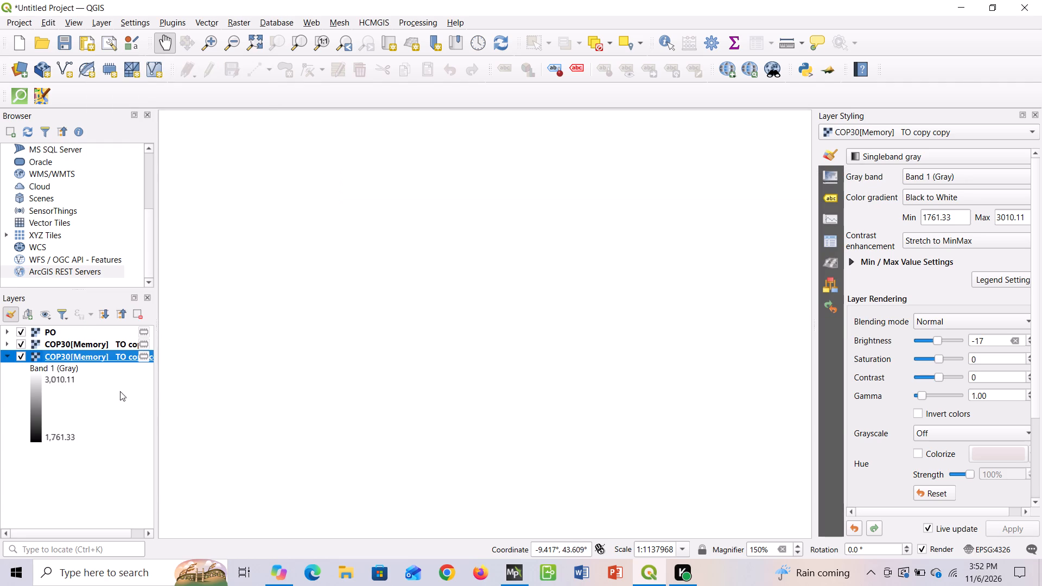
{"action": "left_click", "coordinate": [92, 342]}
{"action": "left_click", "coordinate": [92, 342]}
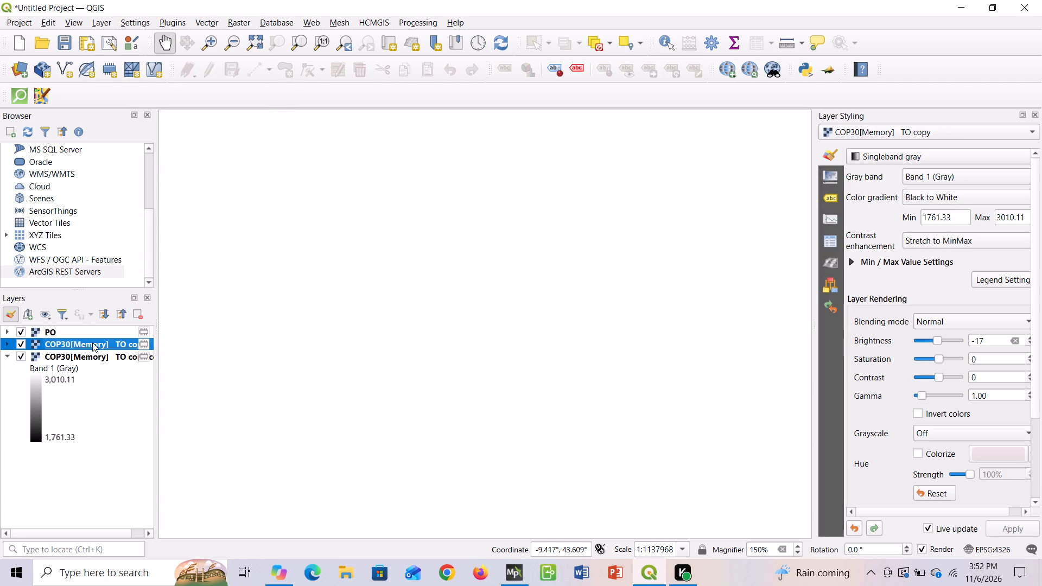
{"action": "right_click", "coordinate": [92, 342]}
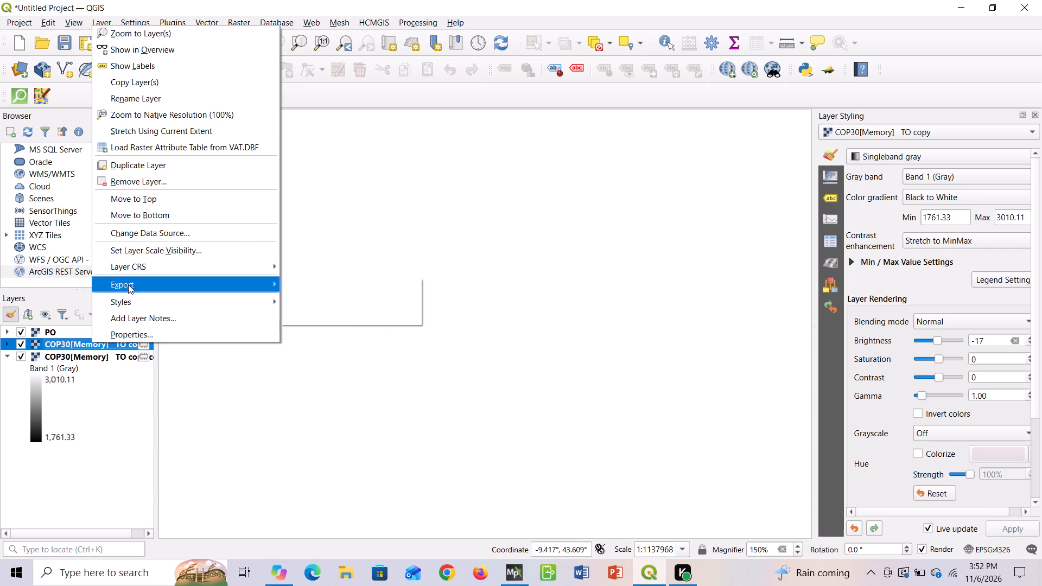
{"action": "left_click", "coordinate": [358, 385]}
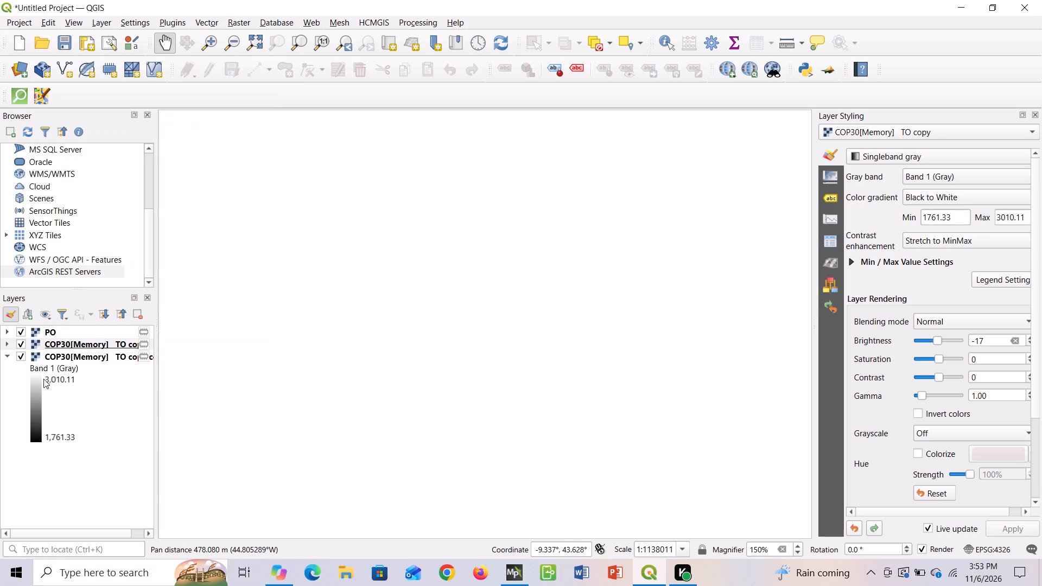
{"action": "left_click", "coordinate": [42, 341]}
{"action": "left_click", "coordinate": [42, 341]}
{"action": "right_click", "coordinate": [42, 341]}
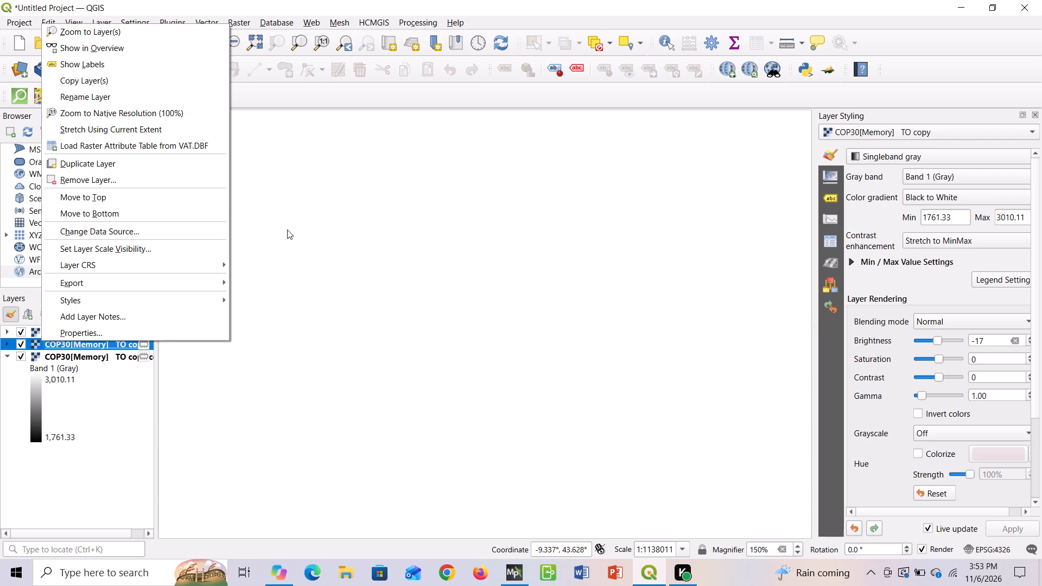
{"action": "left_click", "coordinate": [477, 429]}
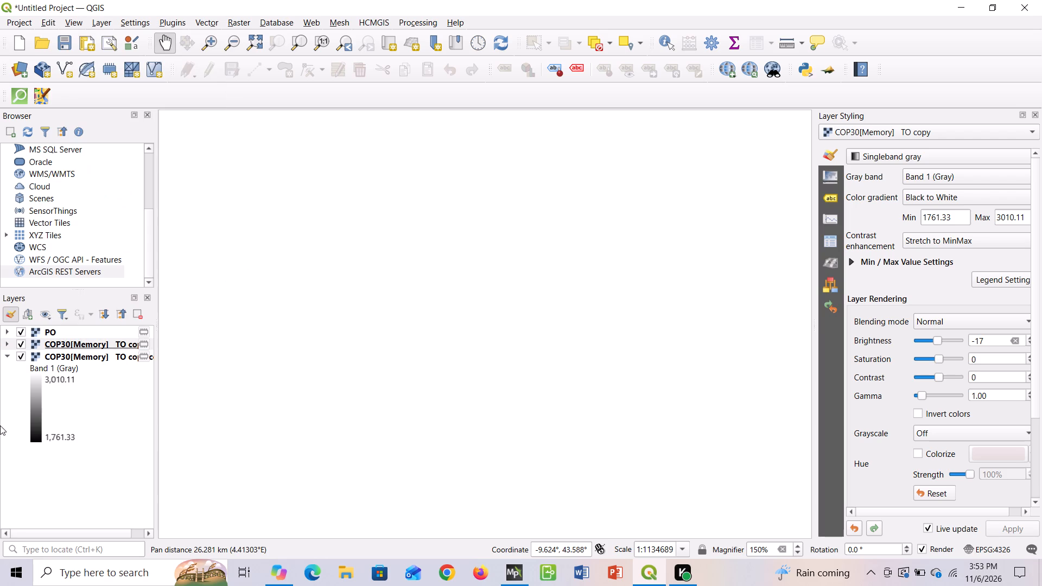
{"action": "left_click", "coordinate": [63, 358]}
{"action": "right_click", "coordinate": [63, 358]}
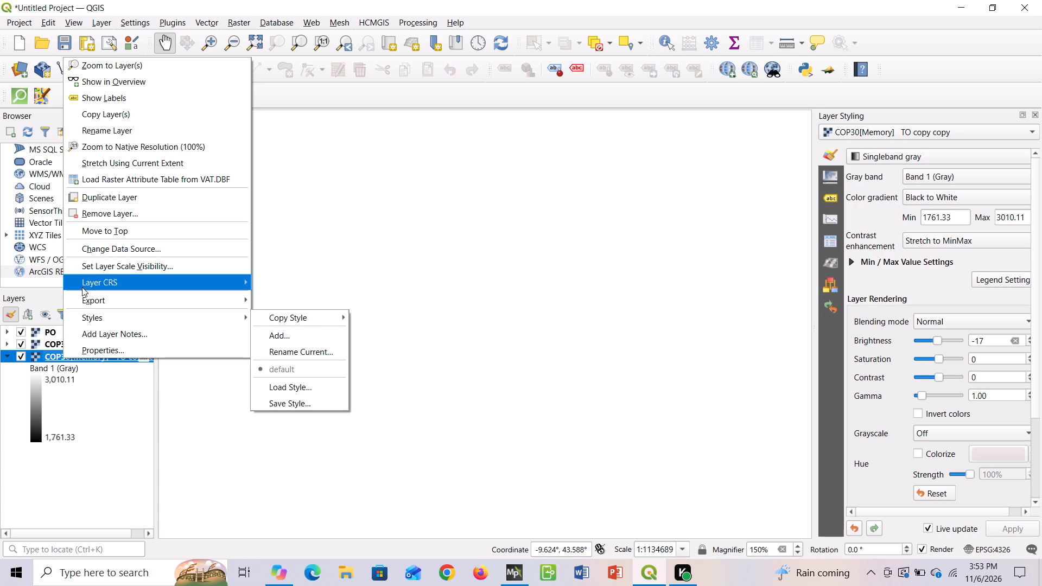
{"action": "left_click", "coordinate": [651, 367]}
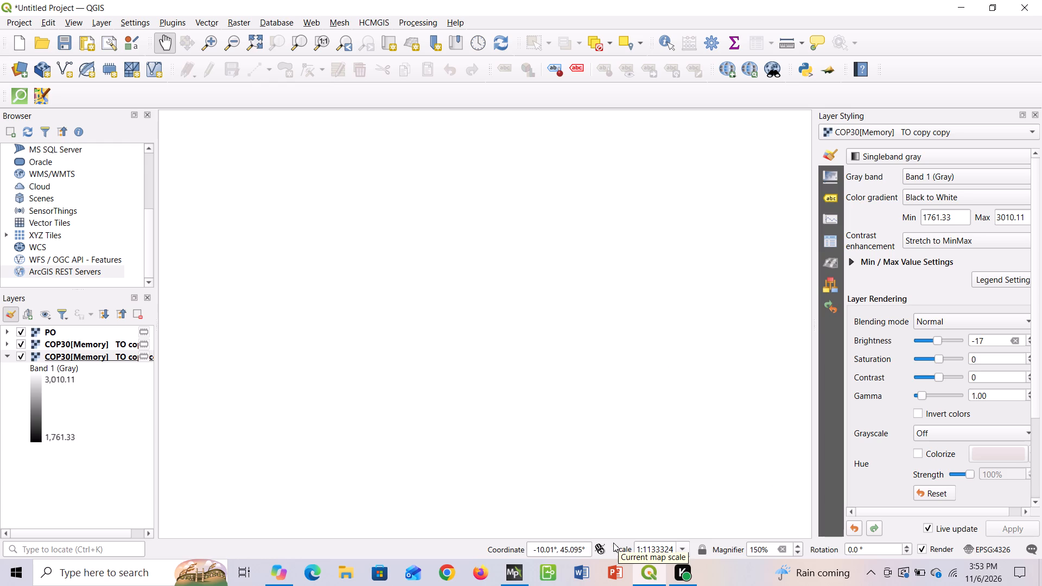
Add a style with the default name "new style" to the COP30[Memory] TO copy layer.
{"action": "left_click", "coordinate": [86, 342]}
{"action": "left_click", "coordinate": [86, 342]}
{"action": "right_click", "coordinate": [86, 342]}
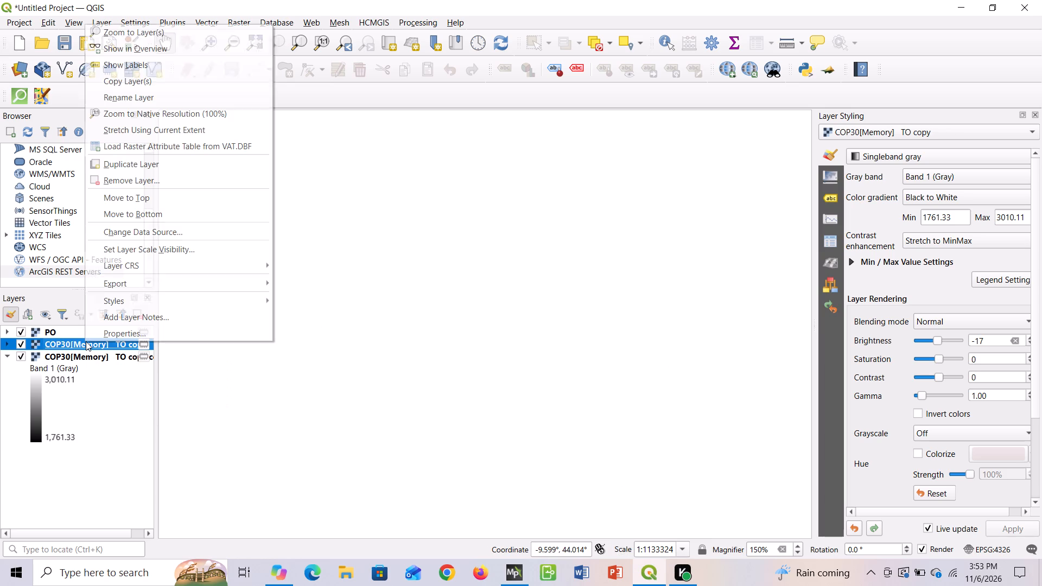
{"action": "left_click", "coordinate": [118, 298]}
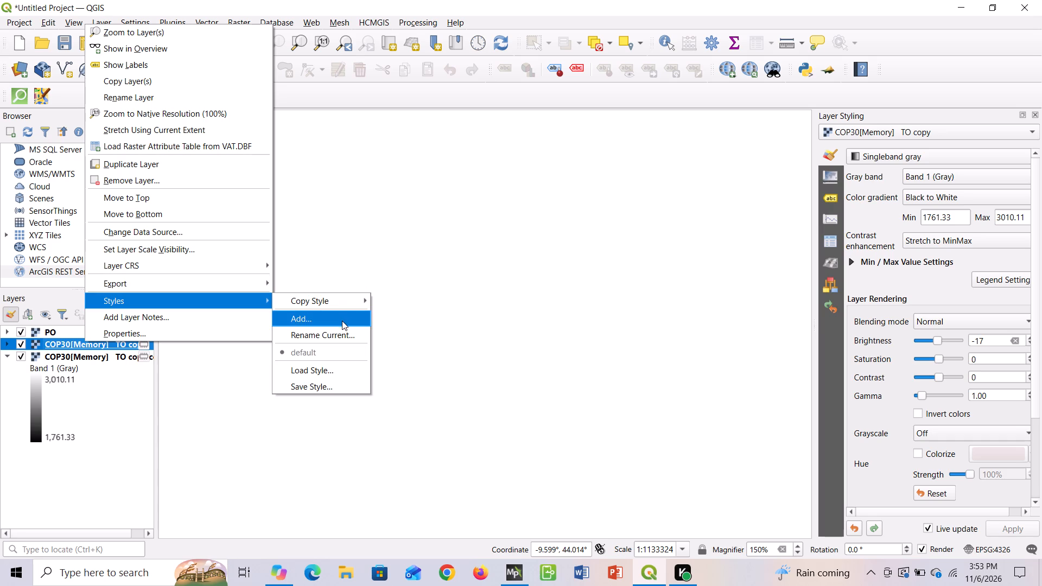
{"action": "left_click", "coordinate": [342, 321]}
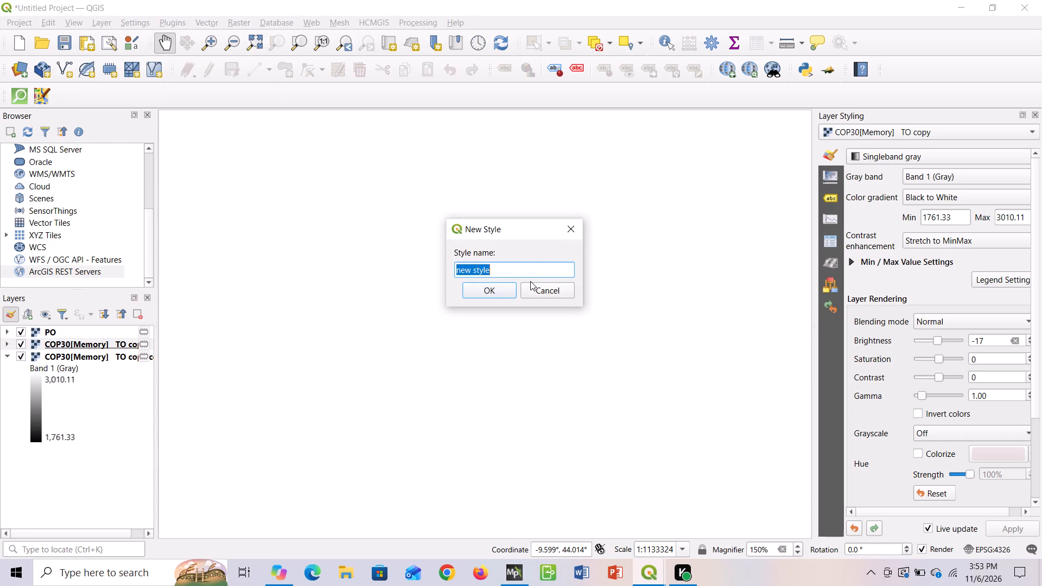
{"action": "left_click", "coordinate": [496, 286]}
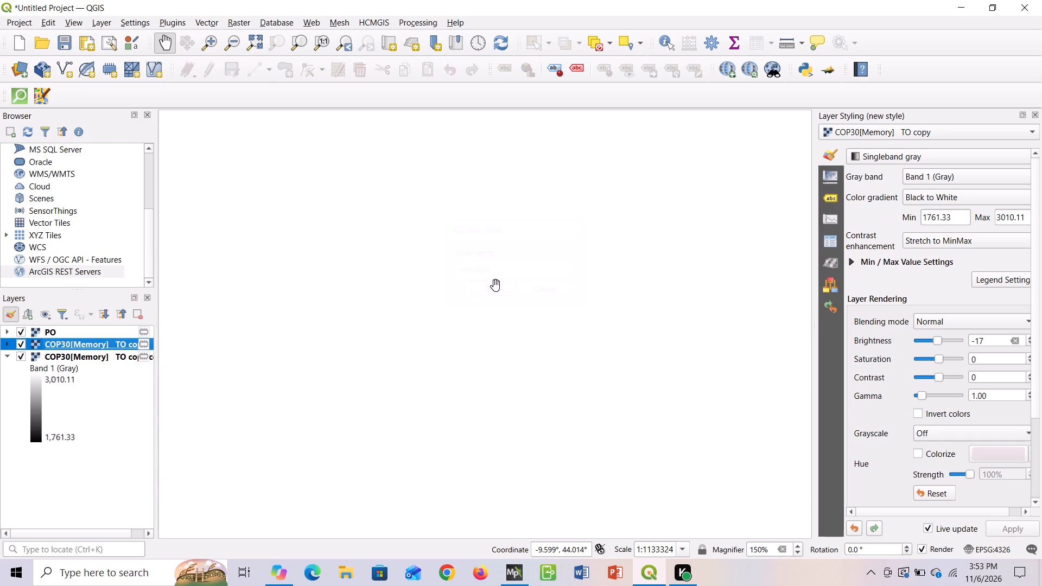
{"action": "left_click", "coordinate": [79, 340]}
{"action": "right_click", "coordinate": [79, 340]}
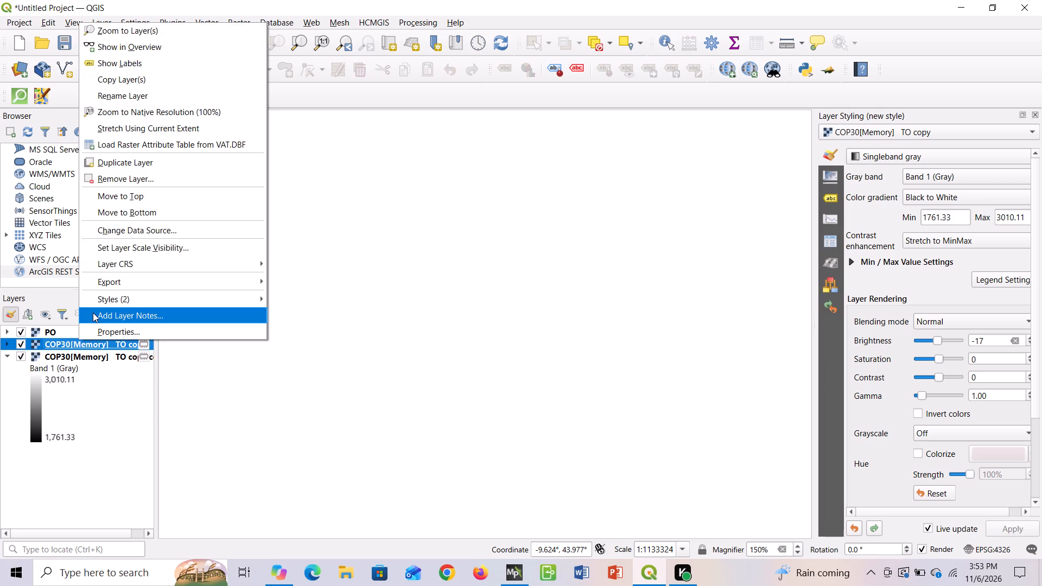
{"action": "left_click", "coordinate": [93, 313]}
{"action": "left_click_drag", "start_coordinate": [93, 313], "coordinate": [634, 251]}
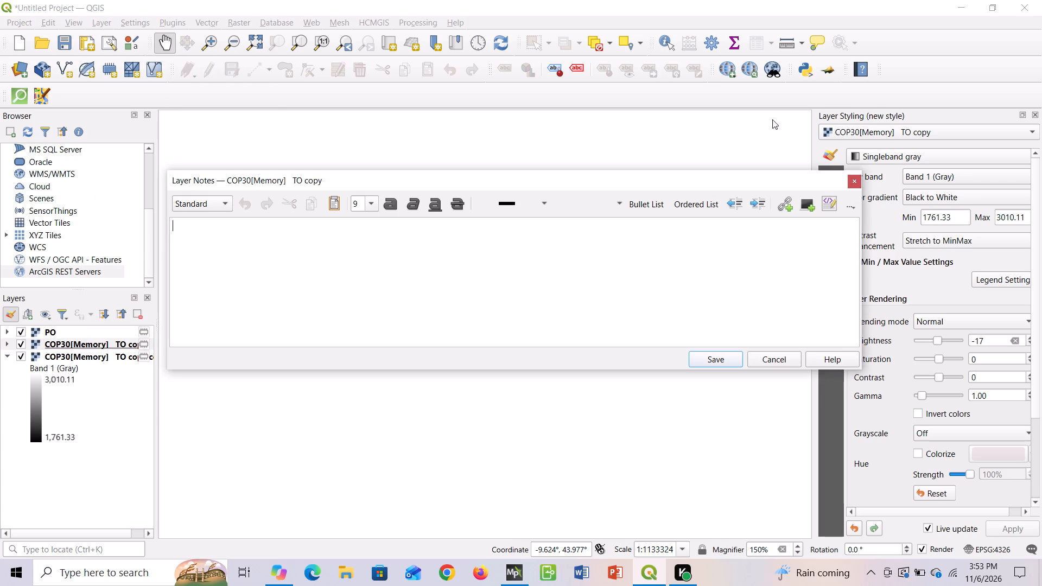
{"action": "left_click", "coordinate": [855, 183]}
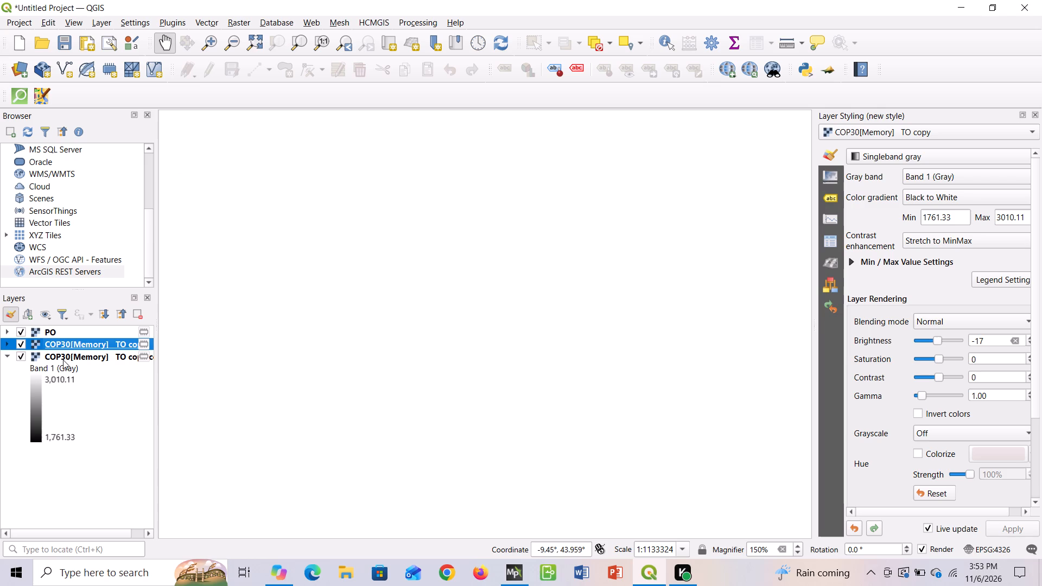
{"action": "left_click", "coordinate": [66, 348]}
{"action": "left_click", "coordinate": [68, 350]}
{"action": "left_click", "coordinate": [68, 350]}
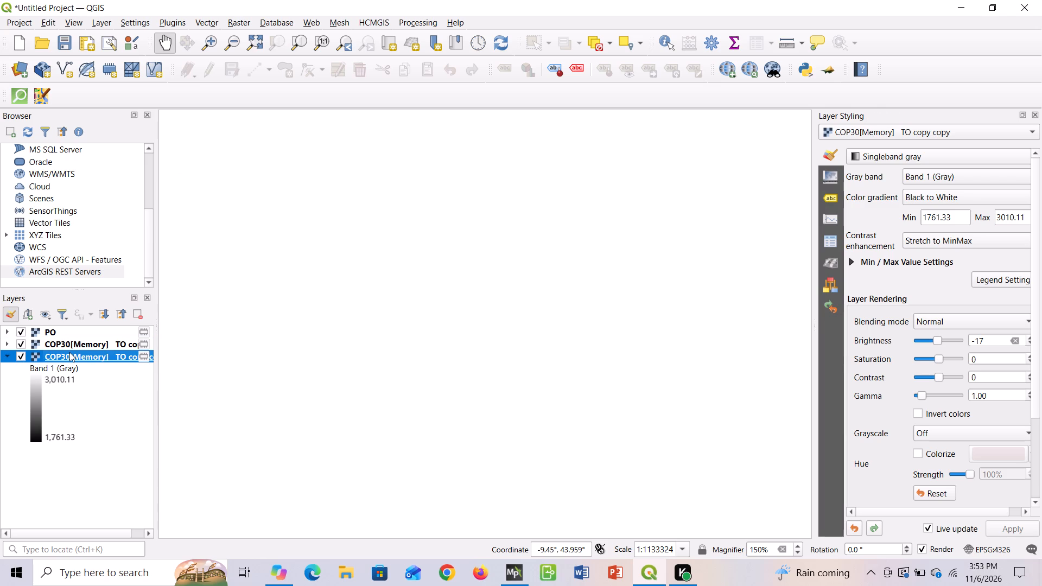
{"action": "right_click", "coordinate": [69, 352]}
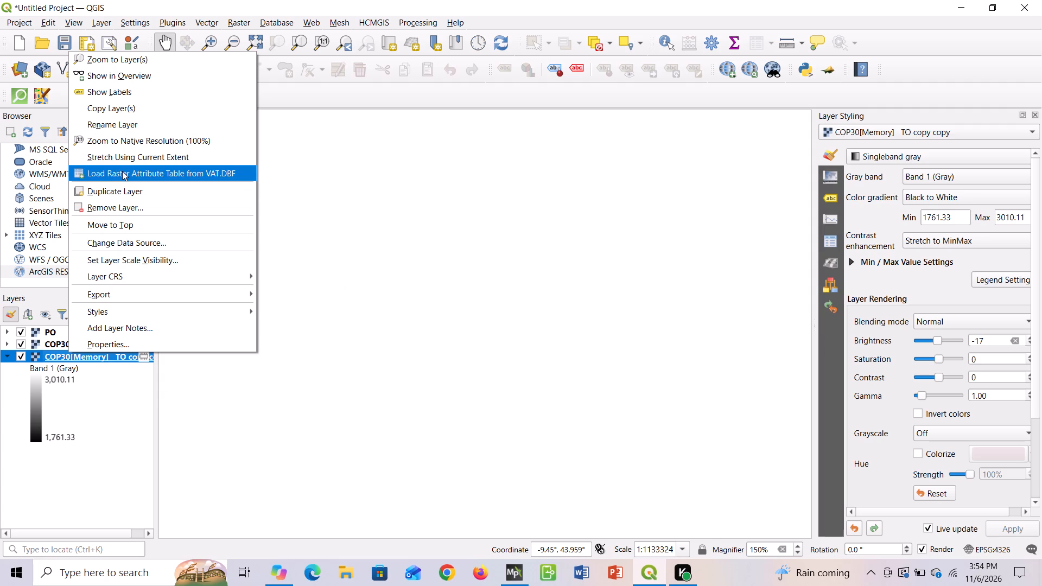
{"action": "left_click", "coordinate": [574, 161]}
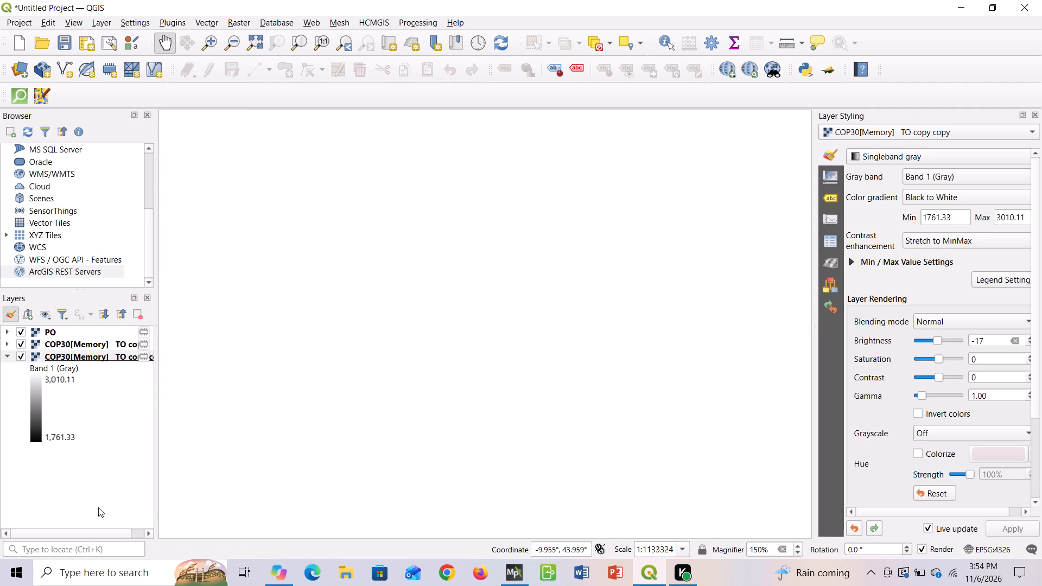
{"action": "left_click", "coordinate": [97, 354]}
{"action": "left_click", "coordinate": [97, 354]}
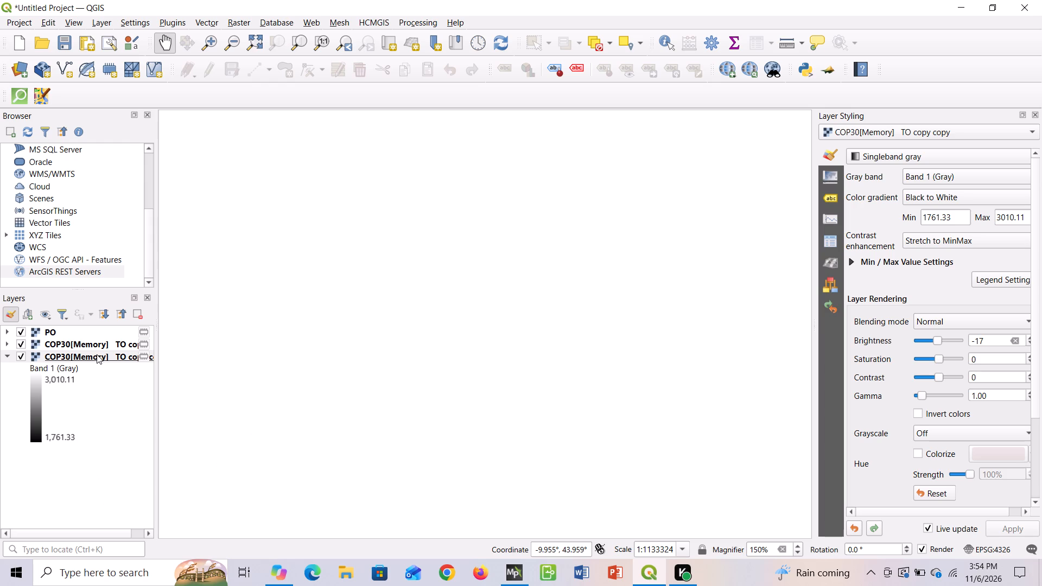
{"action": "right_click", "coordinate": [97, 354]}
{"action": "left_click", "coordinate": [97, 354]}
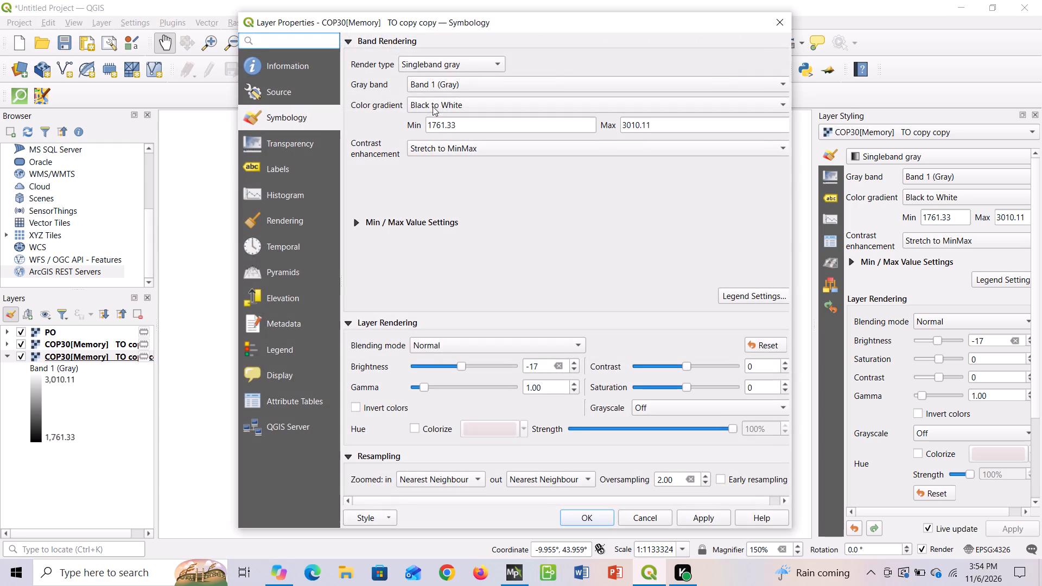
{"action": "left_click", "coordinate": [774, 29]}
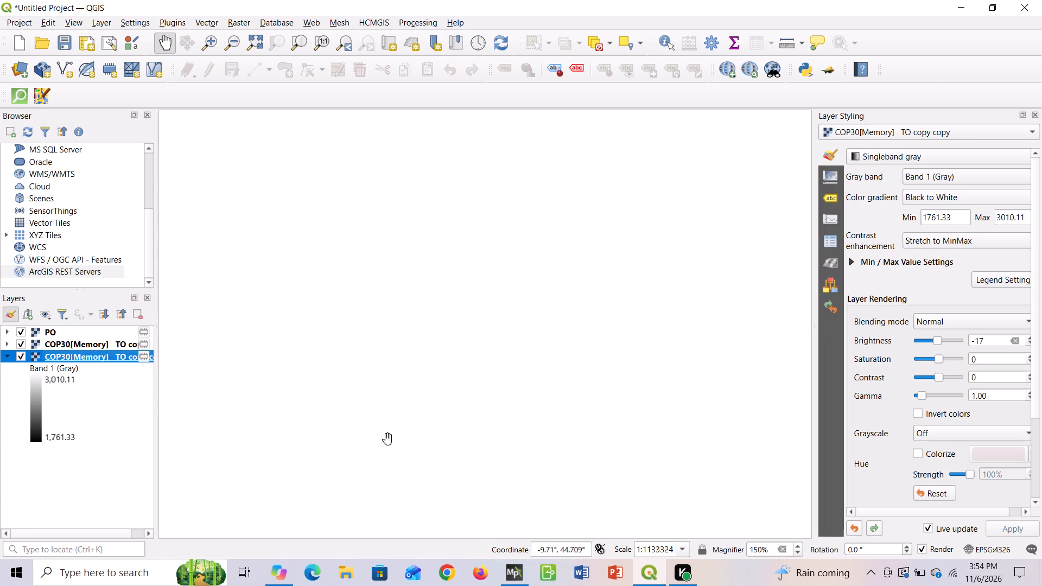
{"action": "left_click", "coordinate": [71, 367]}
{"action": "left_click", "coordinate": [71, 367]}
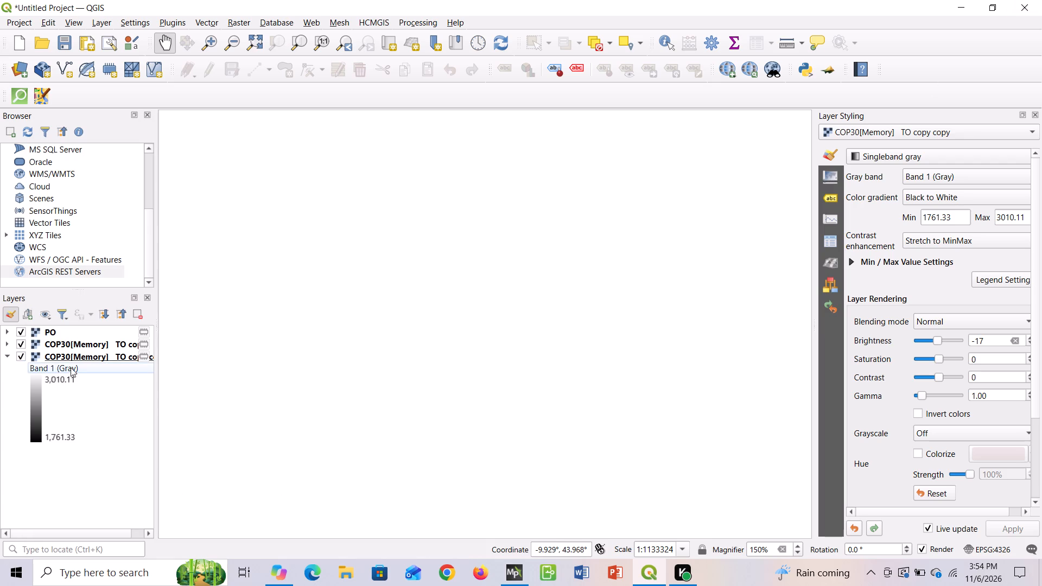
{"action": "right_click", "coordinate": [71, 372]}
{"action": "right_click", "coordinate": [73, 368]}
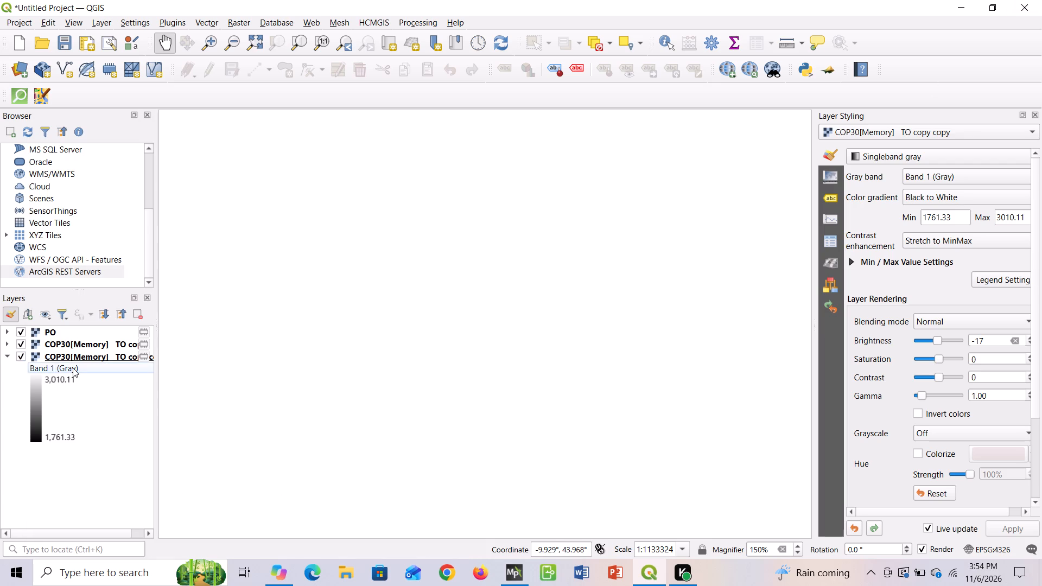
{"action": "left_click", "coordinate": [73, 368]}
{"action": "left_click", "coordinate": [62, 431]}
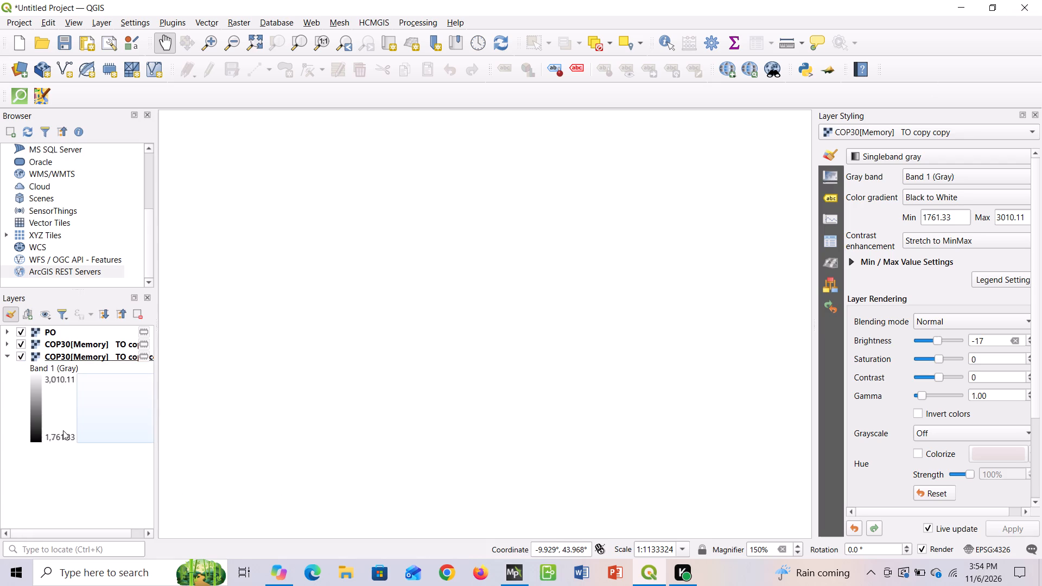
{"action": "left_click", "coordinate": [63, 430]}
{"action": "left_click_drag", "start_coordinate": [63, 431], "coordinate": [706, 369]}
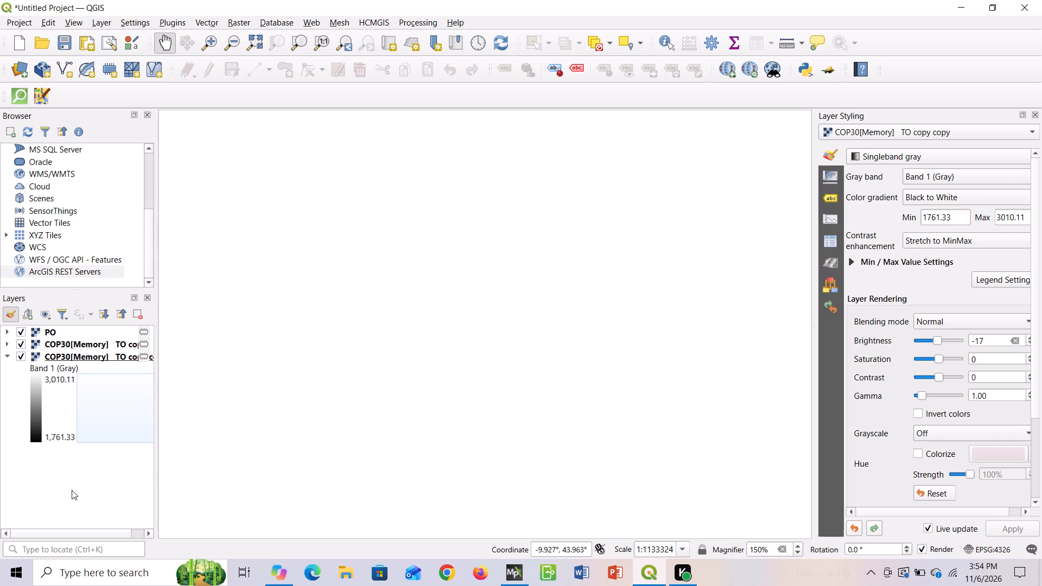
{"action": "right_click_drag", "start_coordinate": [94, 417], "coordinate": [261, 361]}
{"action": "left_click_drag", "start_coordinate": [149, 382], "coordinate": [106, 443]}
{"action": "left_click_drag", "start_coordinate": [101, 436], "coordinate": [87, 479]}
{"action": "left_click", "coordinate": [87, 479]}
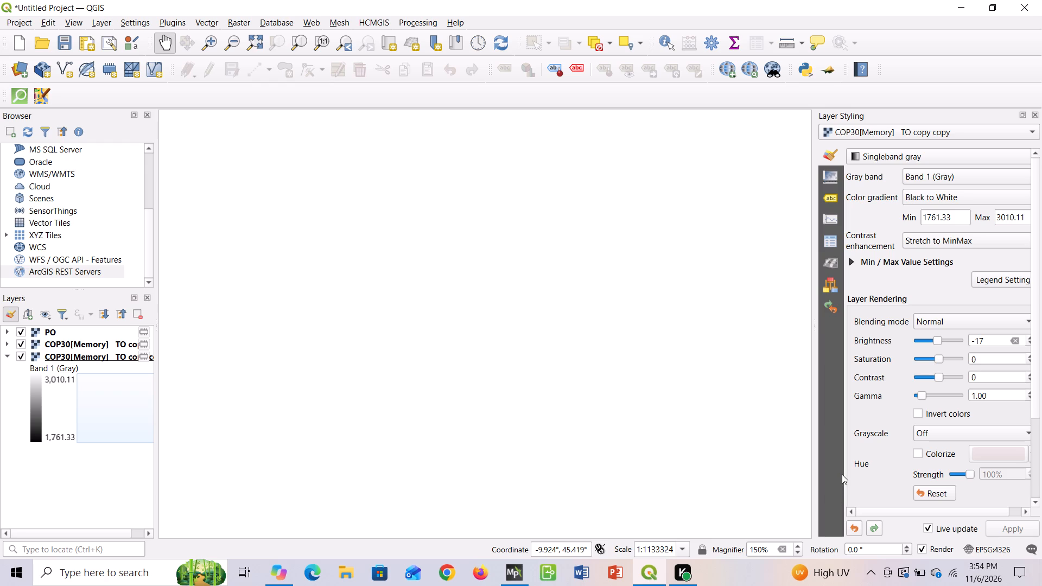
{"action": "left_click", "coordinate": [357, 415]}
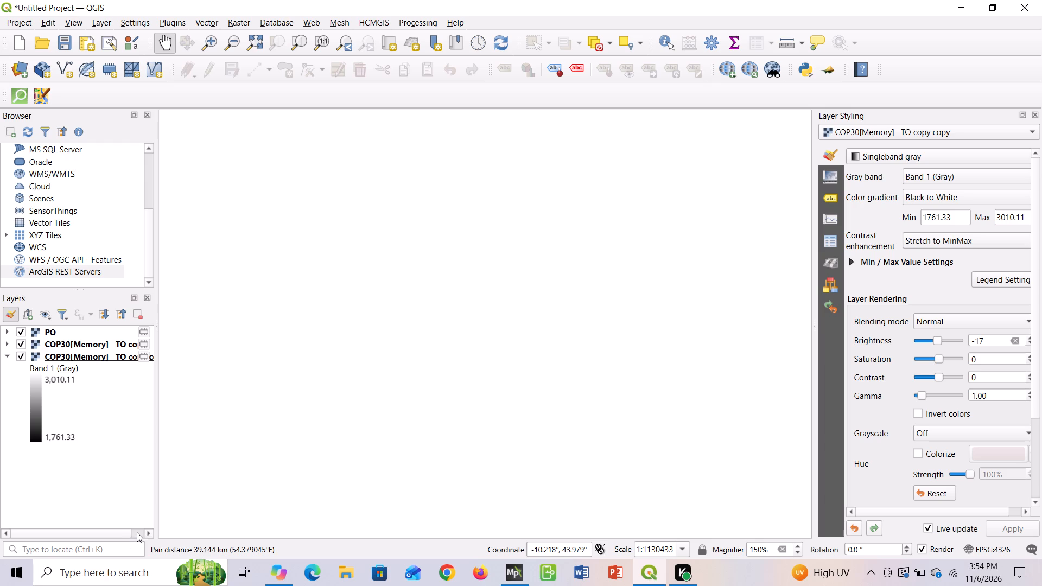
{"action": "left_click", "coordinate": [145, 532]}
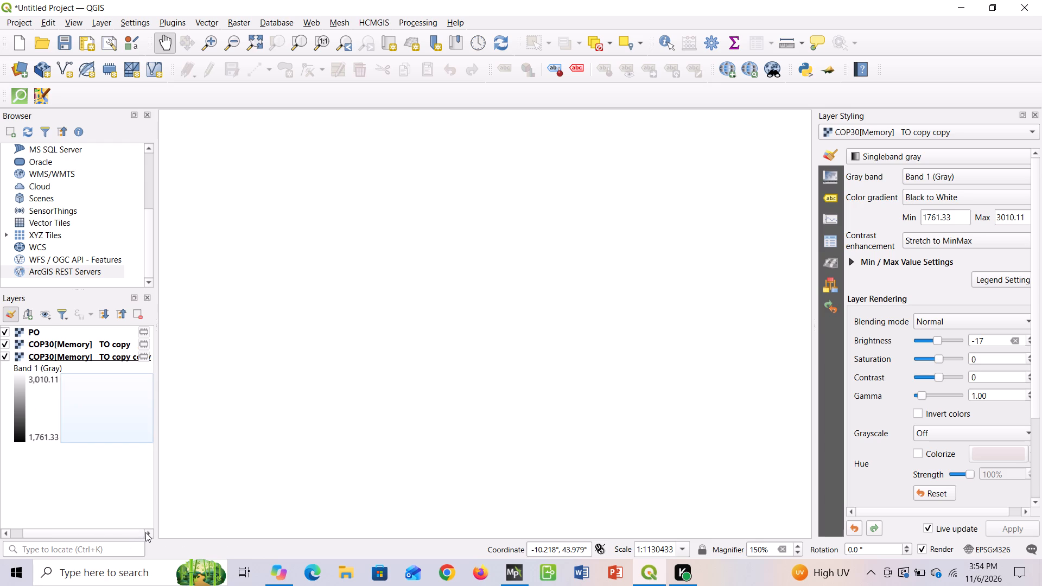
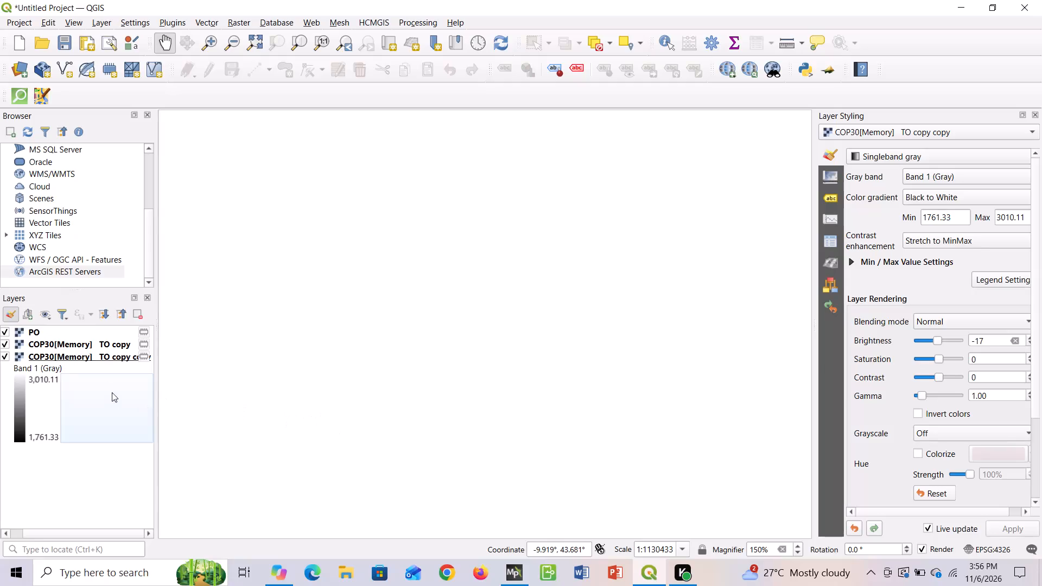
Select the COP30[Memory] TO copy copy layer in the layer list.
{"action": "left_click", "coordinate": [67, 351]}
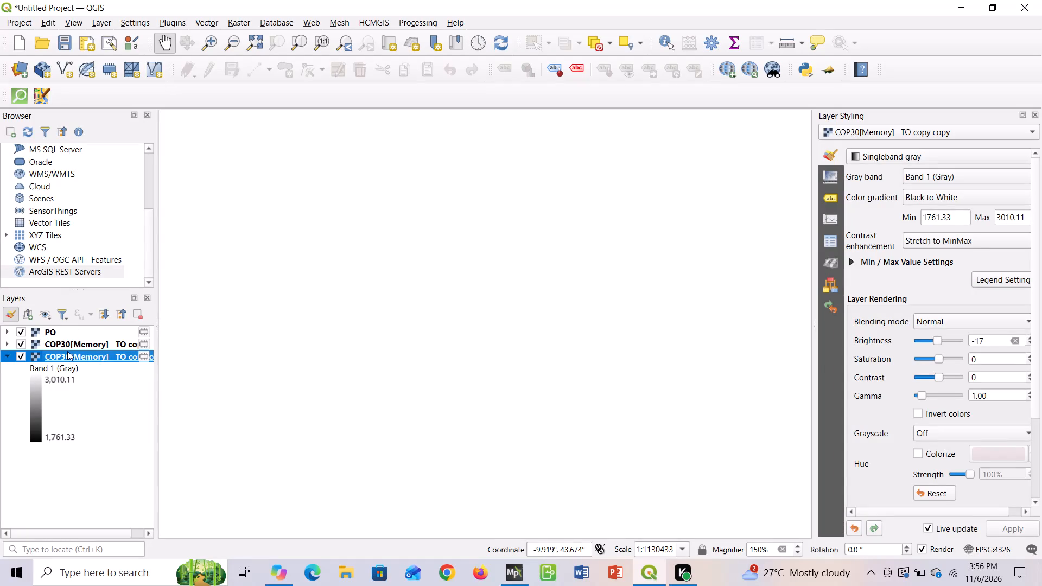
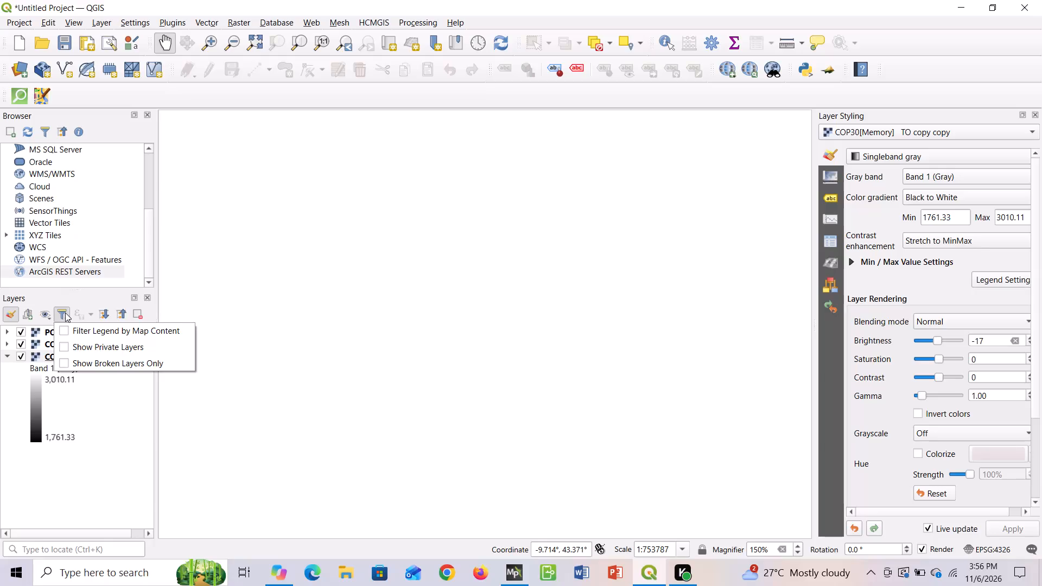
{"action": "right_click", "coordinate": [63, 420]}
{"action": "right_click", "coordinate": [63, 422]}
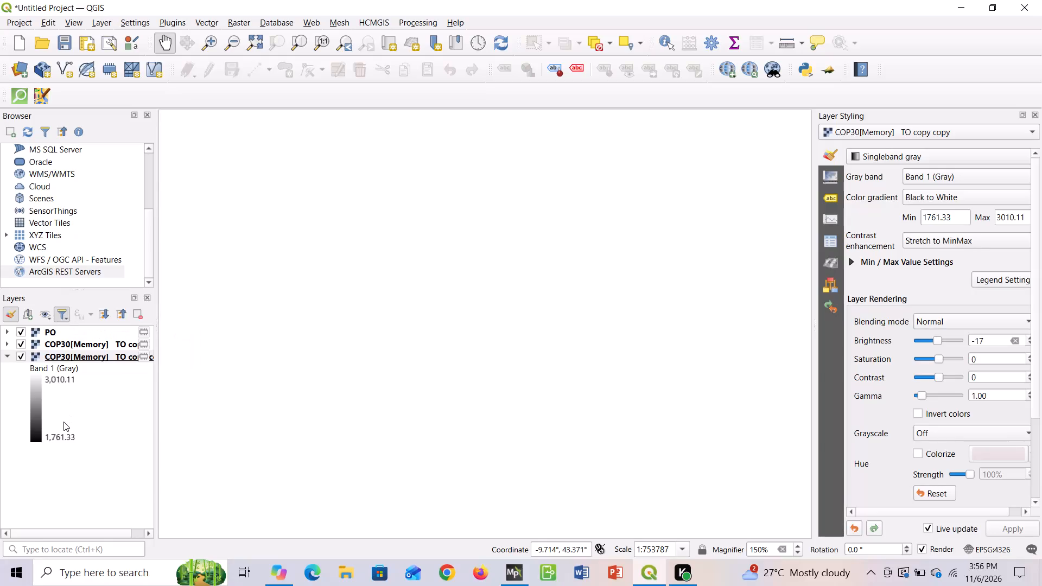
Open the PO layer's scale visibility settings and accept them with scale visibility left off.
{"action": "right_click", "coordinate": [68, 332]}
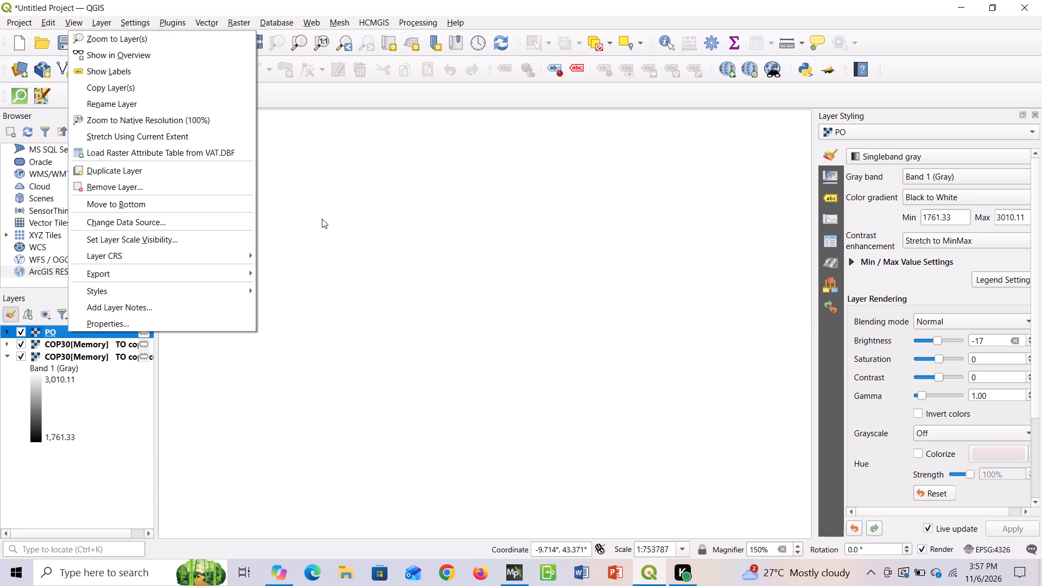
{"action": "left_click", "coordinate": [233, 237]}
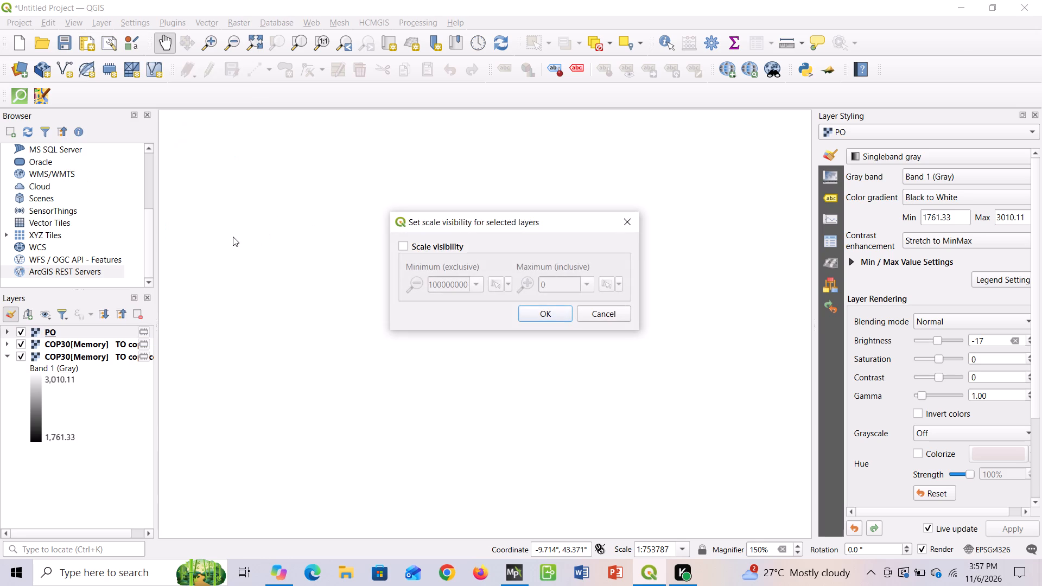
{"action": "left_click", "coordinate": [551, 313]}
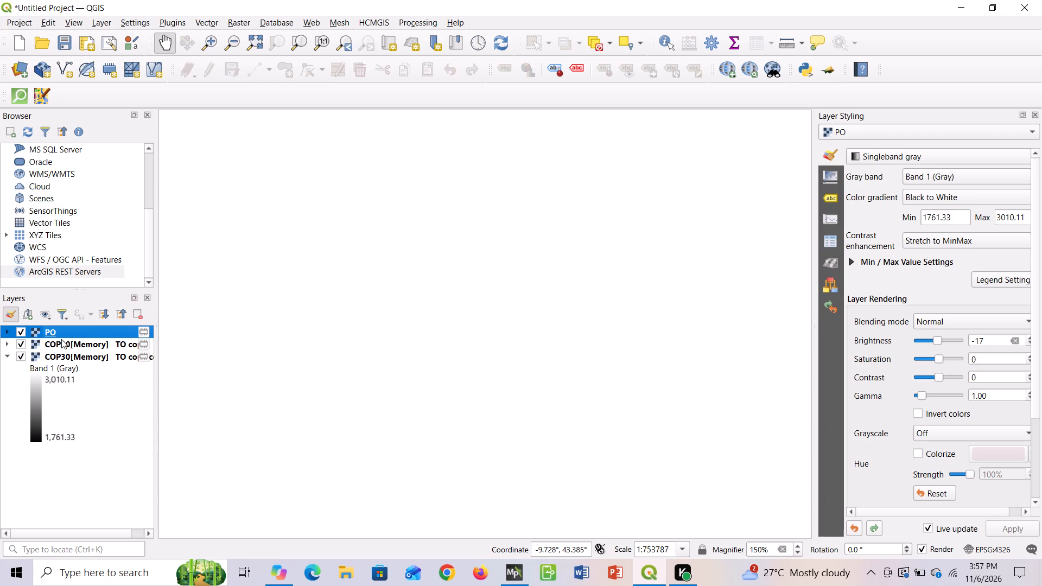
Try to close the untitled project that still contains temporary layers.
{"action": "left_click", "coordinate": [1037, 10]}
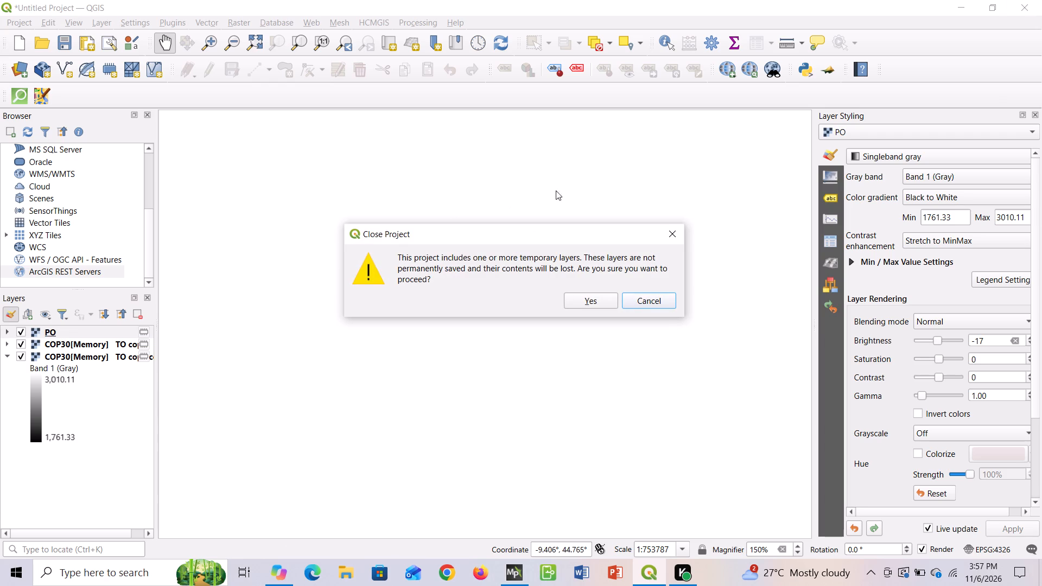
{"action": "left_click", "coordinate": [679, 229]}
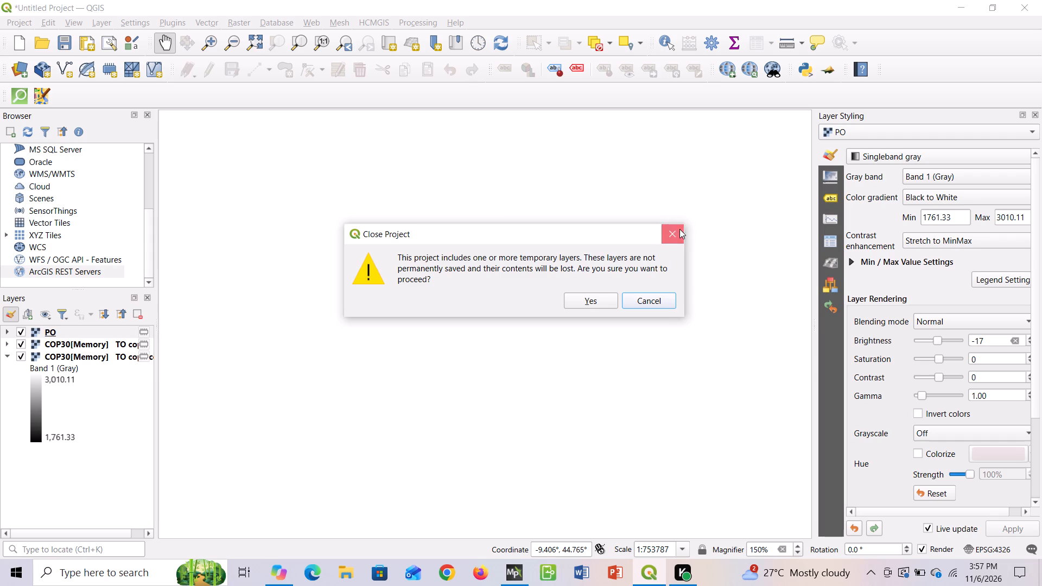
Remove the PO, COP30[Memory] TO copy copy and COP30[Memory] TO copy layers from the project, one after another.
{"action": "right_click", "coordinate": [112, 334]}
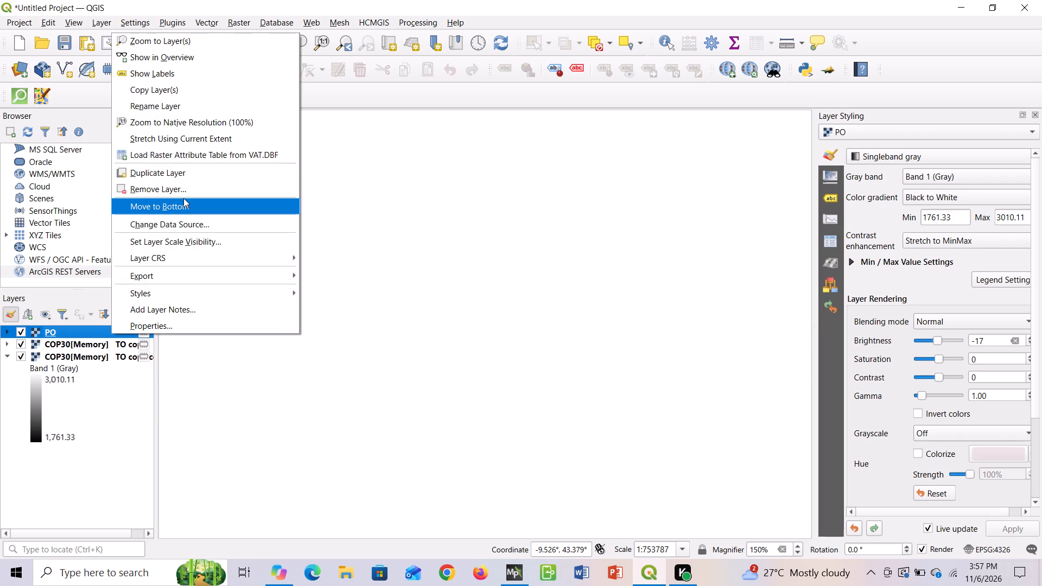
{"action": "left_click", "coordinate": [185, 190]}
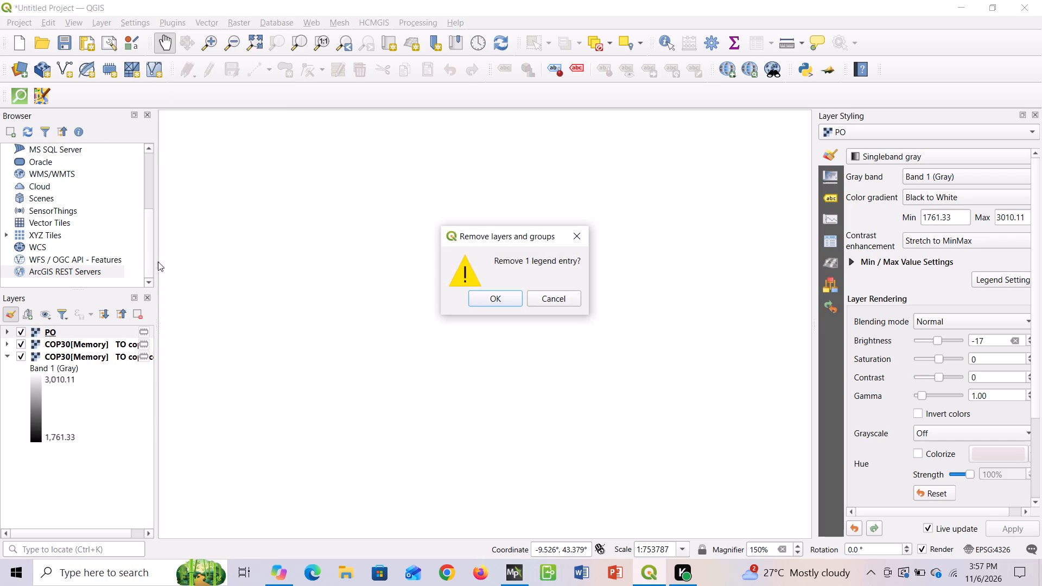
{"action": "left_click", "coordinate": [495, 296]}
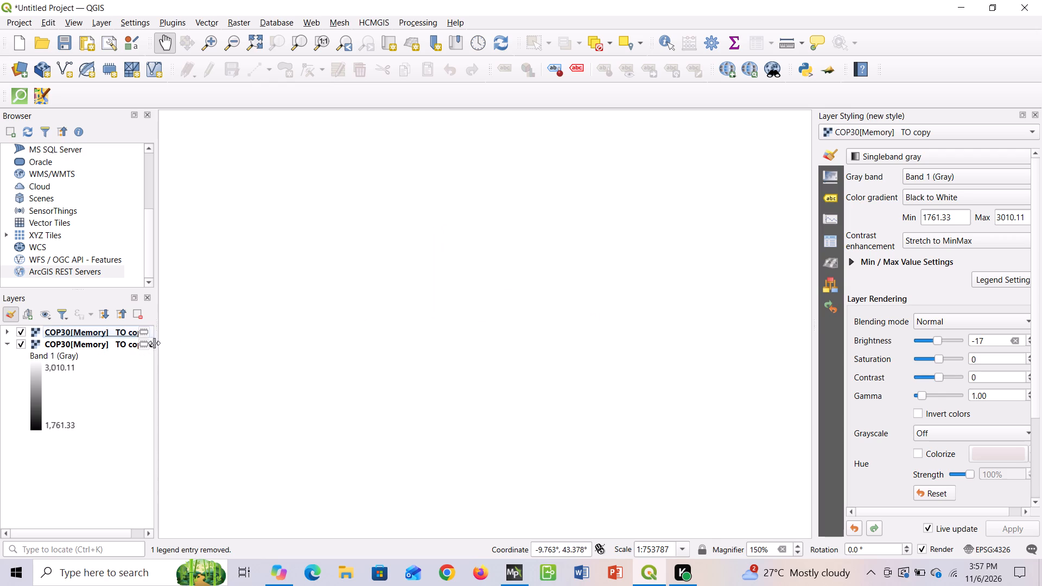
{"action": "left_click", "coordinate": [119, 324]}
{"action": "left_click", "coordinate": [118, 326]}
{"action": "left_click", "coordinate": [109, 342]}
{"action": "right_click", "coordinate": [109, 342]}
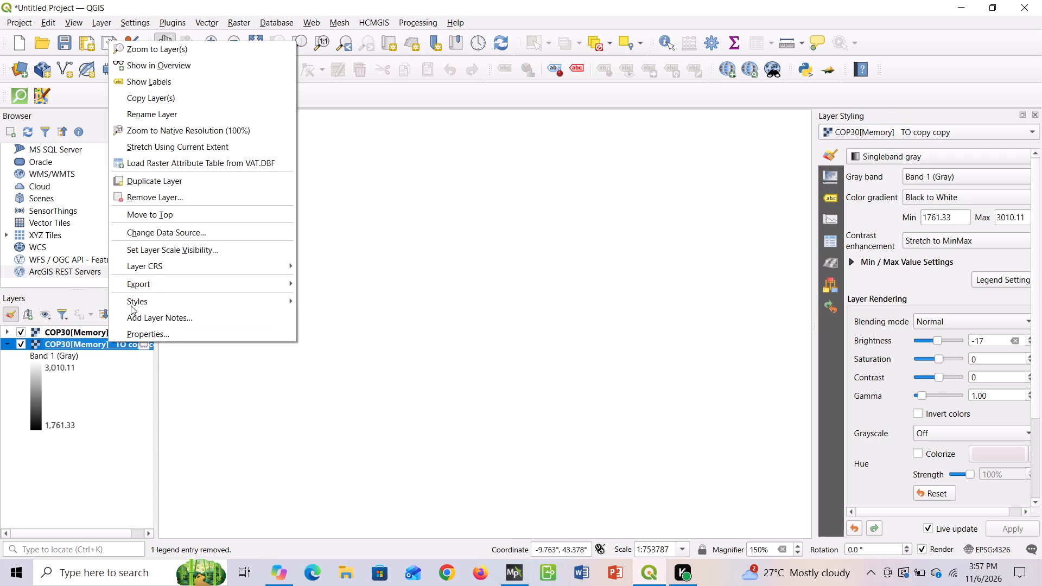
{"action": "left_click", "coordinate": [174, 204]}
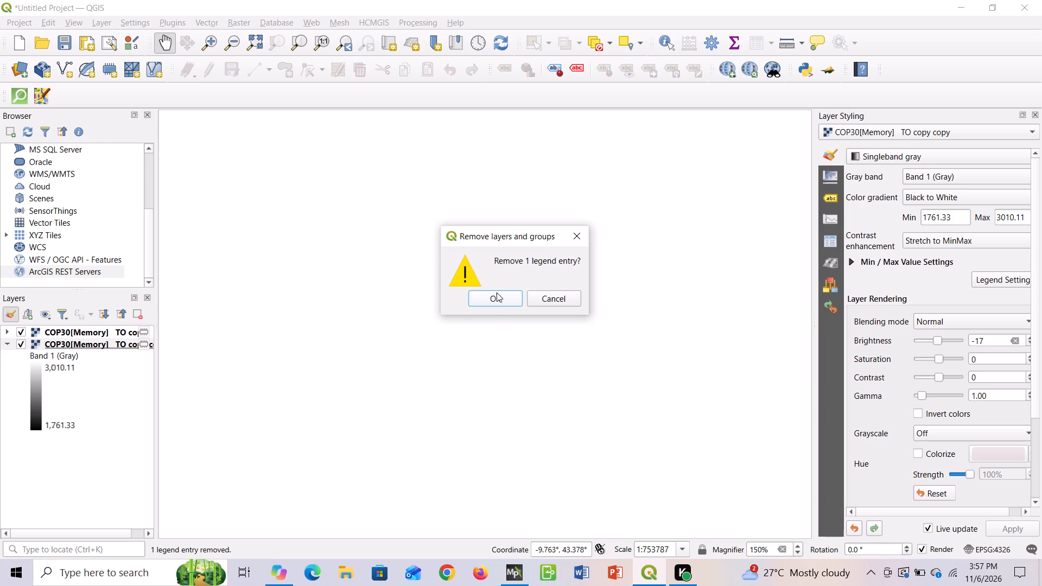
{"action": "left_click", "coordinate": [497, 292]}
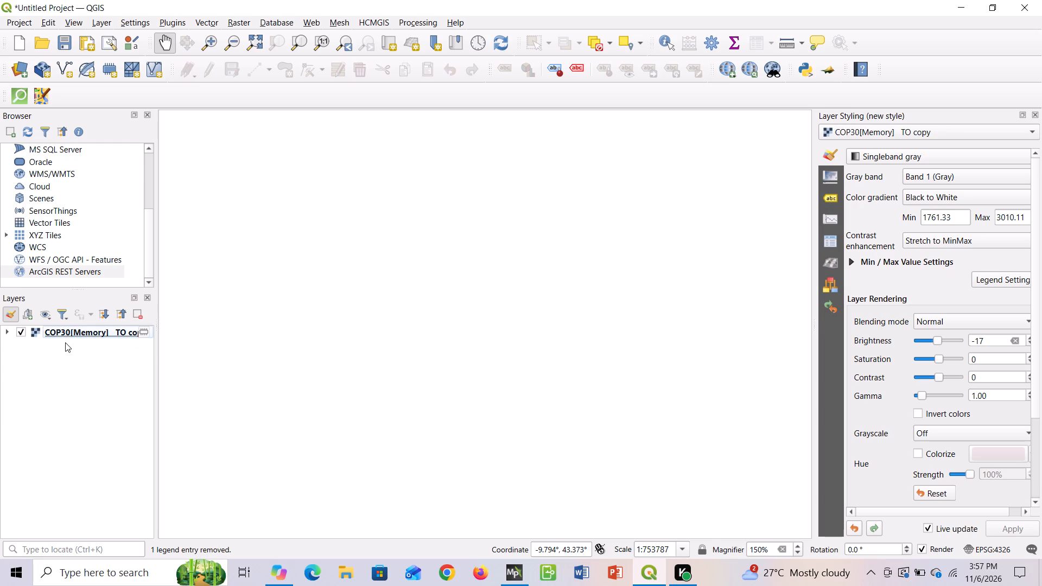
{"action": "left_click", "coordinate": [67, 335]}
{"action": "right_click", "coordinate": [67, 335]}
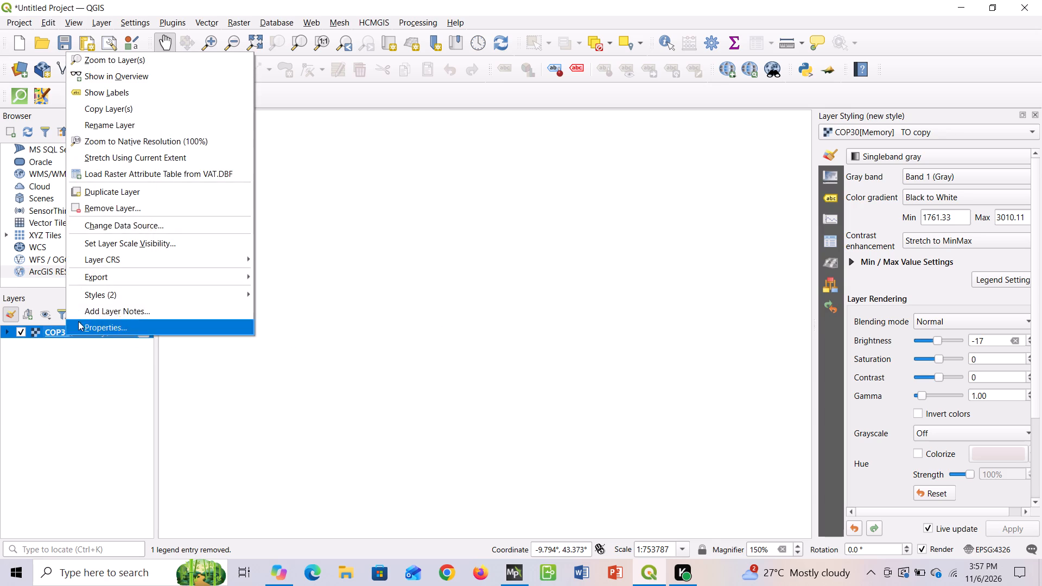
{"action": "left_click", "coordinate": [151, 205]}
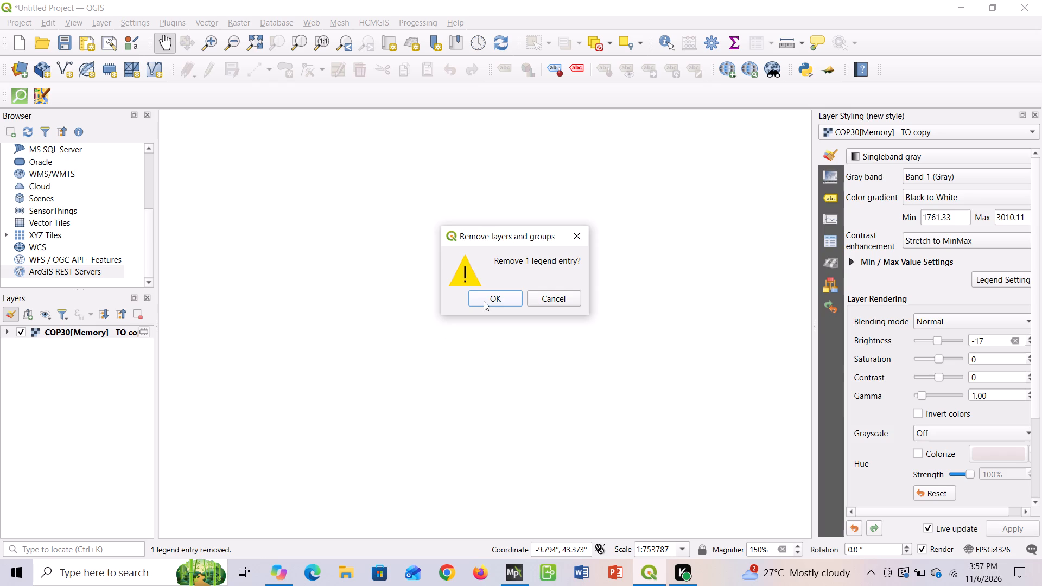
{"action": "left_click", "coordinate": [484, 301]}
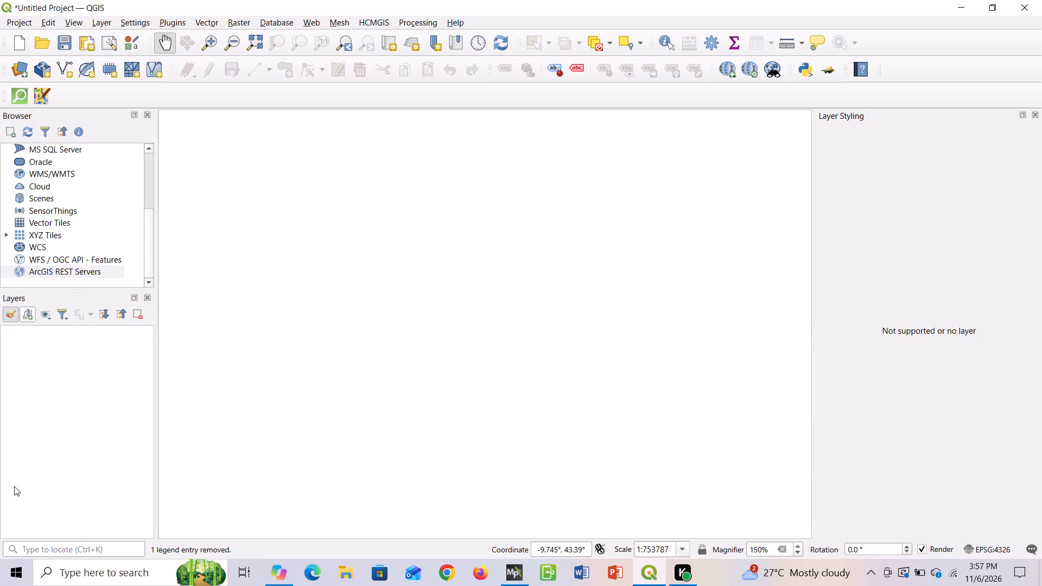
Close QGIS and discard the untitled project without saving it.
{"action": "left_click", "coordinate": [1009, 4]}
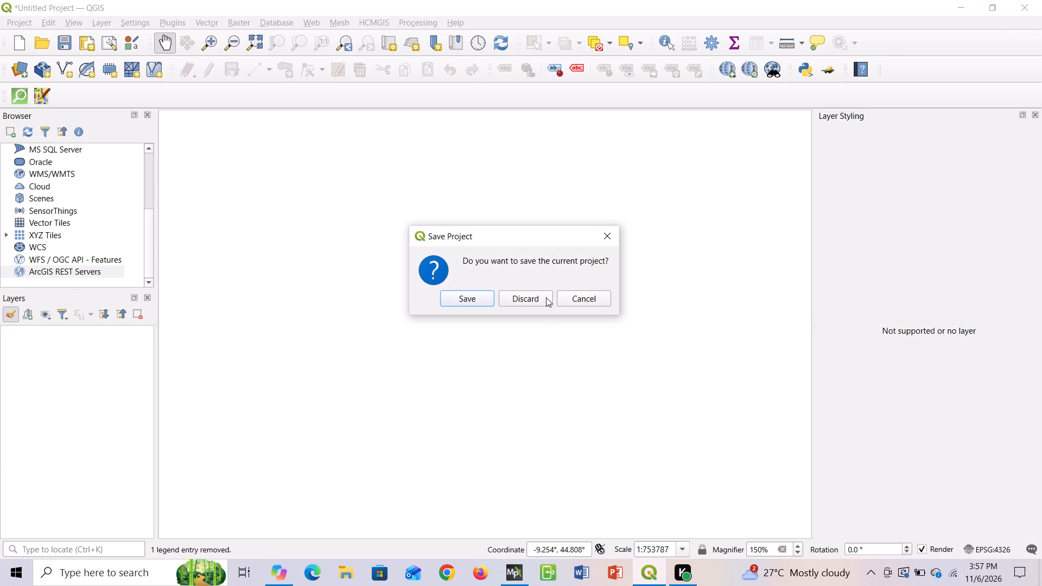
{"action": "left_click", "coordinate": [542, 300]}
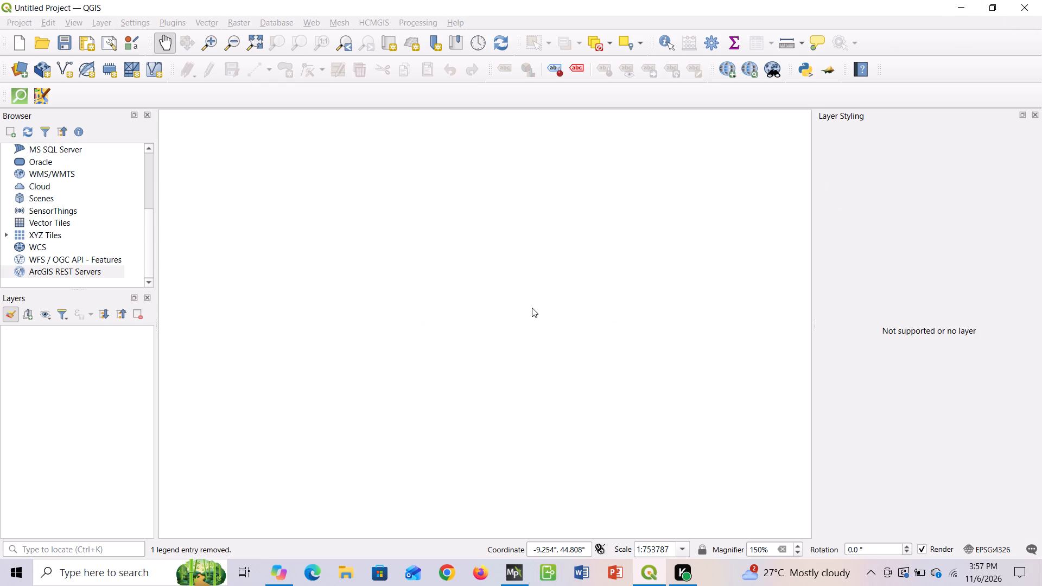